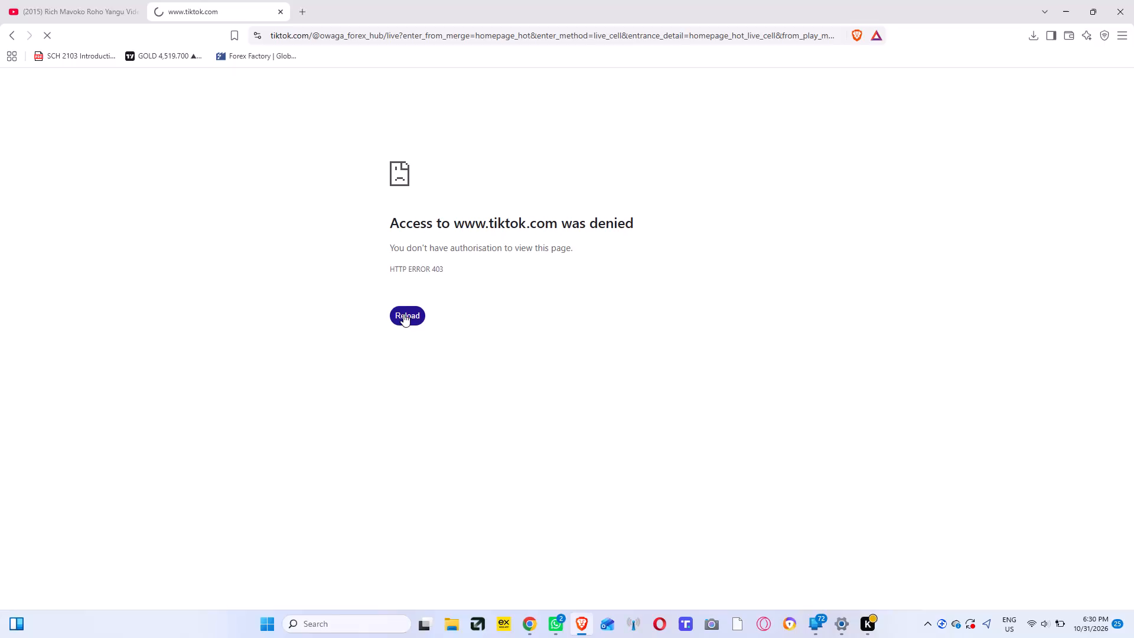
# Leave the blocked TikTok live page and bring up the Rich Mavoko video on YouTube.
pyautogui.click(72, 8)
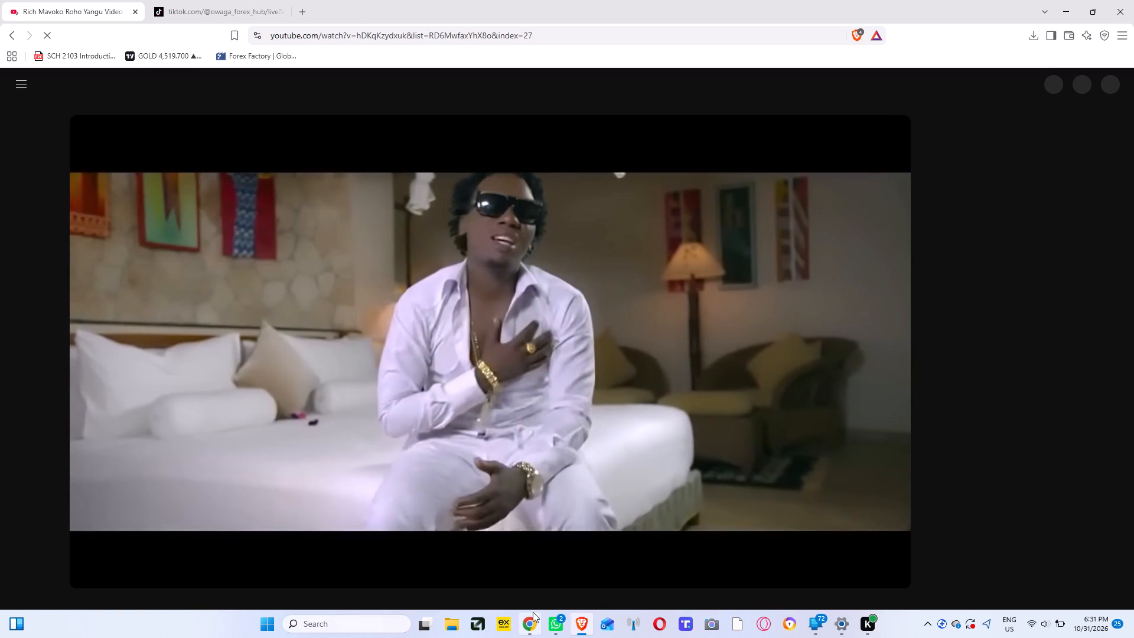
# Switch to the TradingView chart in Google Chrome and dismiss the invite-friends advert covering it.
pyautogui.click(531, 637)
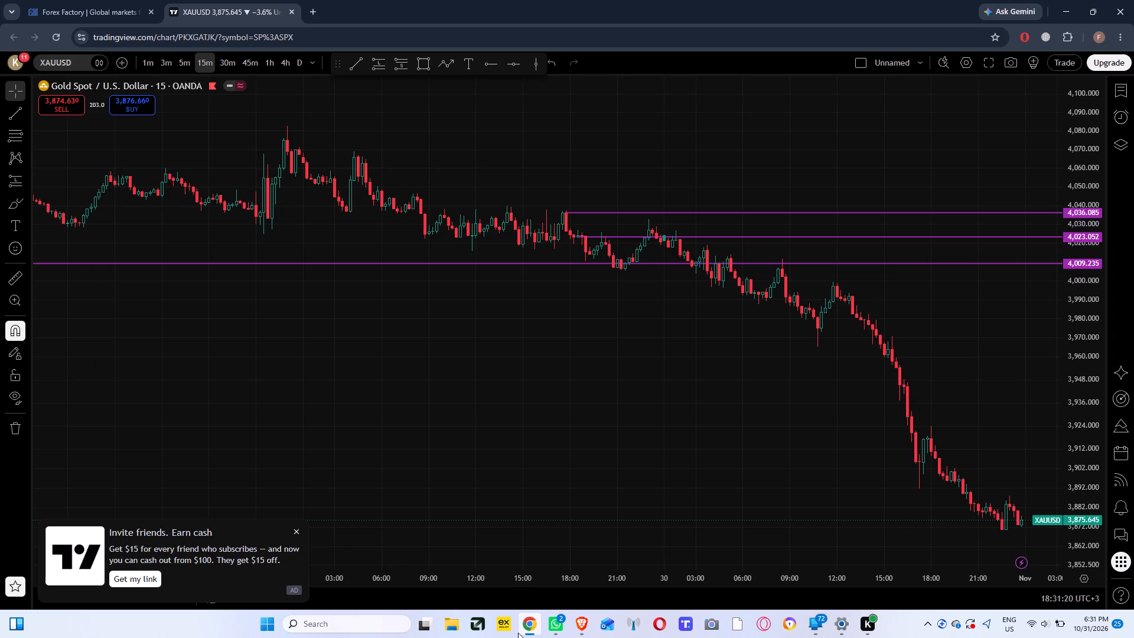
pyautogui.click(296, 536)
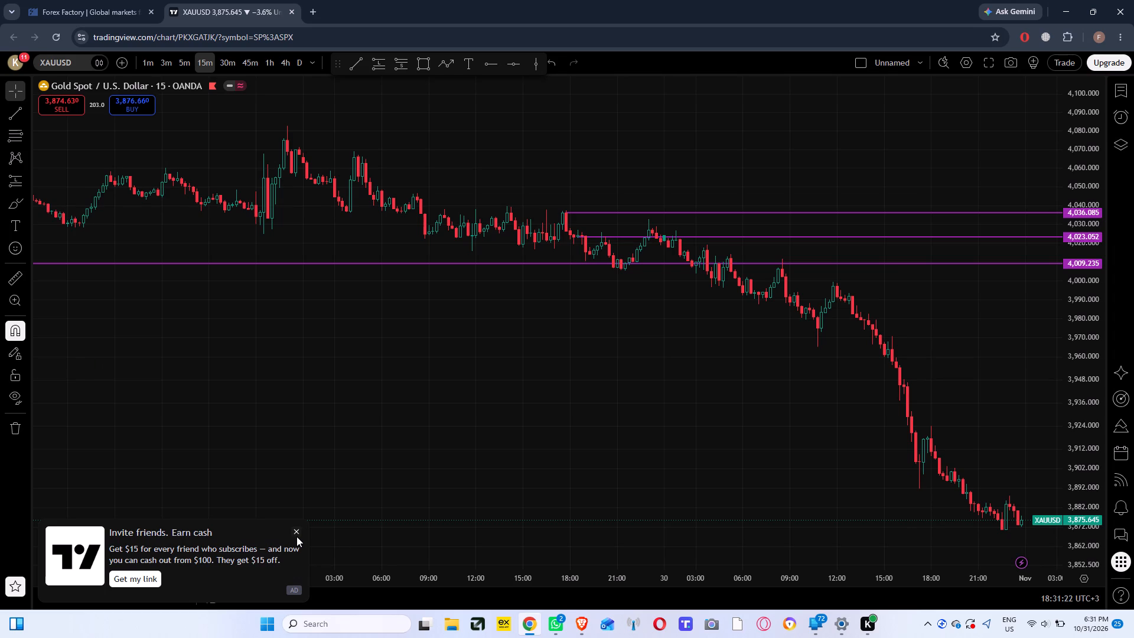
pyautogui.click(295, 535)
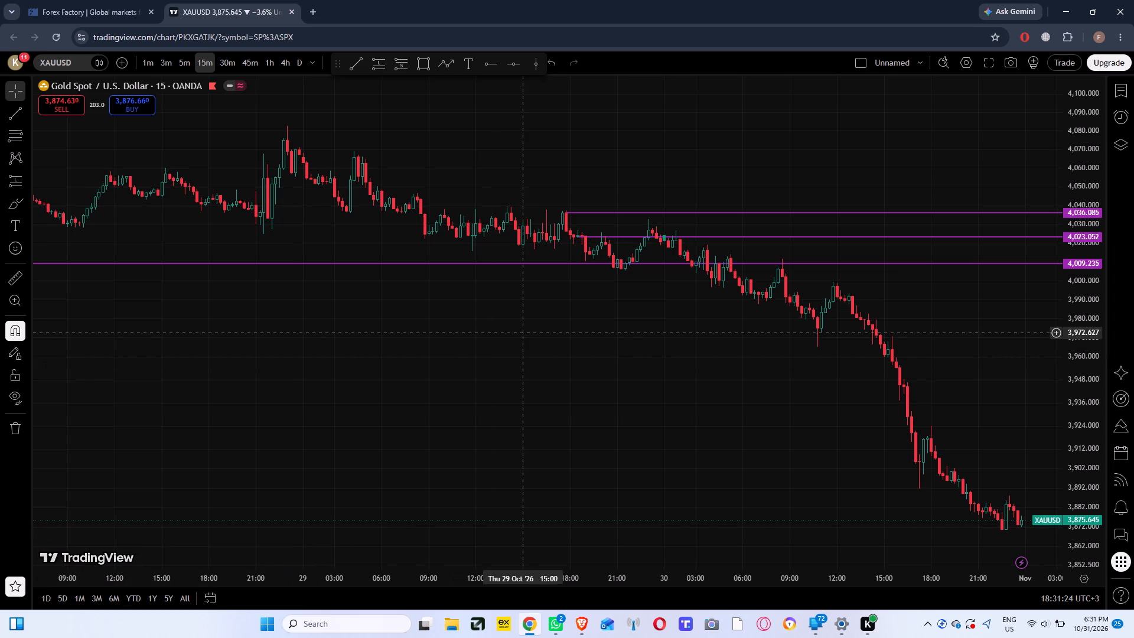
# Switch the chart from XAUUSD to BTCUSD and stretch its price scale around the recent 15-minute candles.
pyautogui.click(524, 333)
pyautogui.press('space')
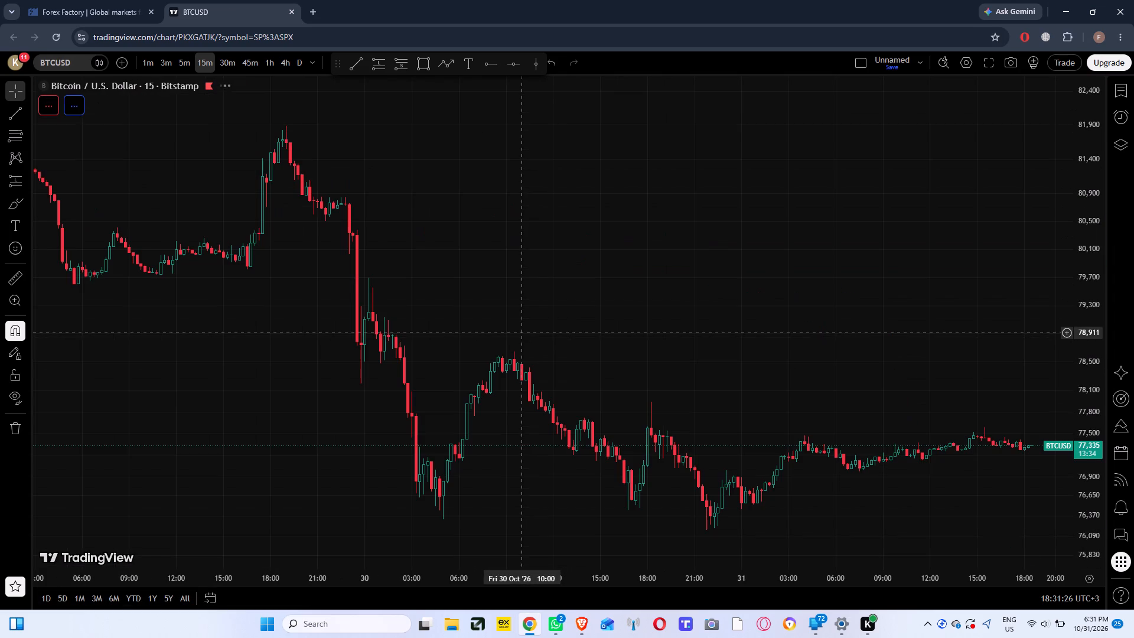
pyautogui.moveTo(787, 389); pyautogui.dragTo(687, 356)
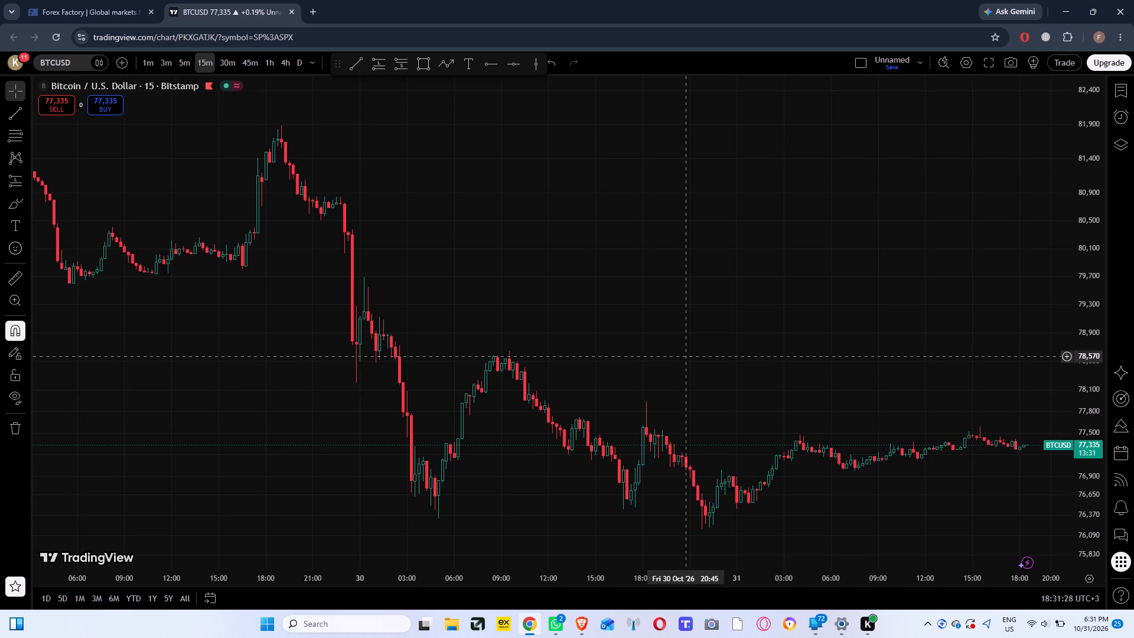
pyautogui.moveTo(868, 367); pyautogui.dragTo(844, 333)
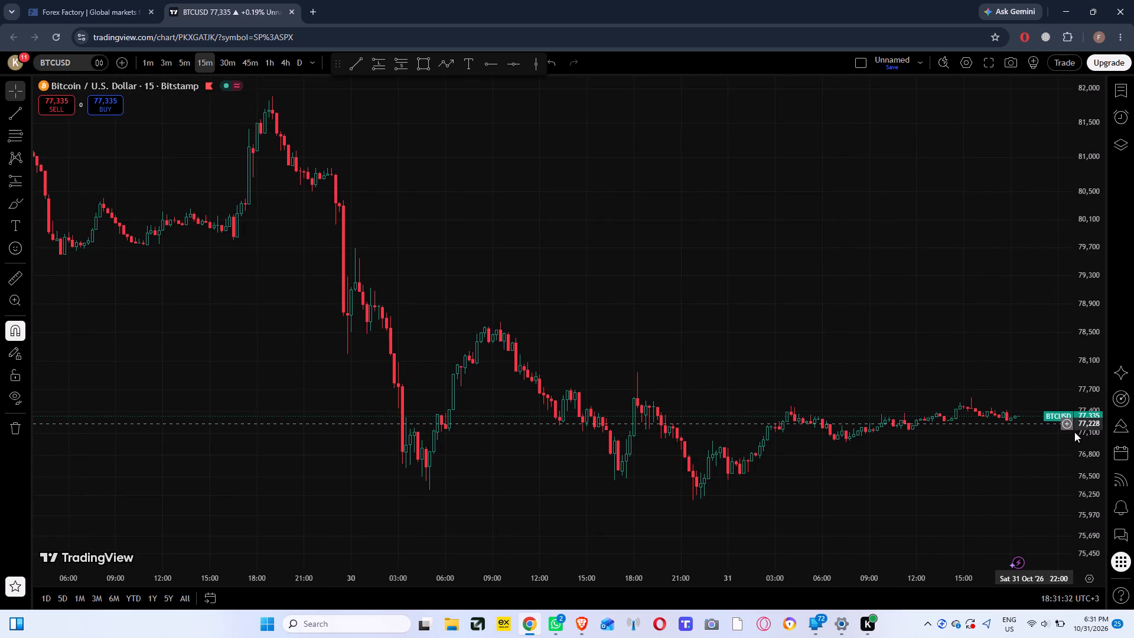
pyautogui.moveTo(1096, 483); pyautogui.dragTo(1082, 432)
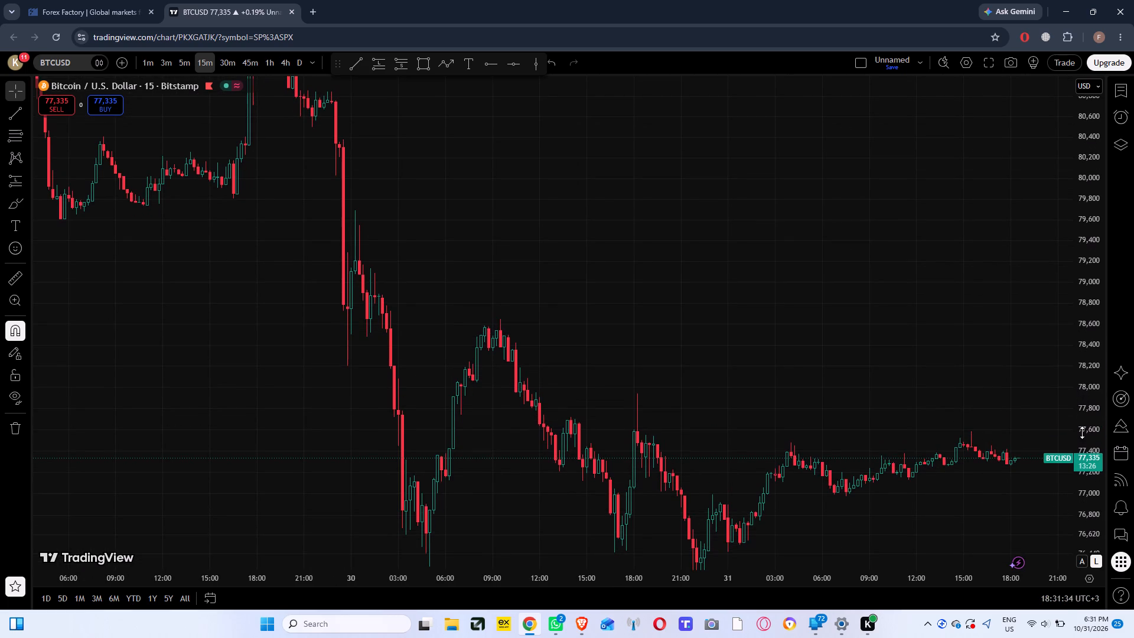
pyautogui.moveTo(840, 386); pyautogui.dragTo(758, 322)
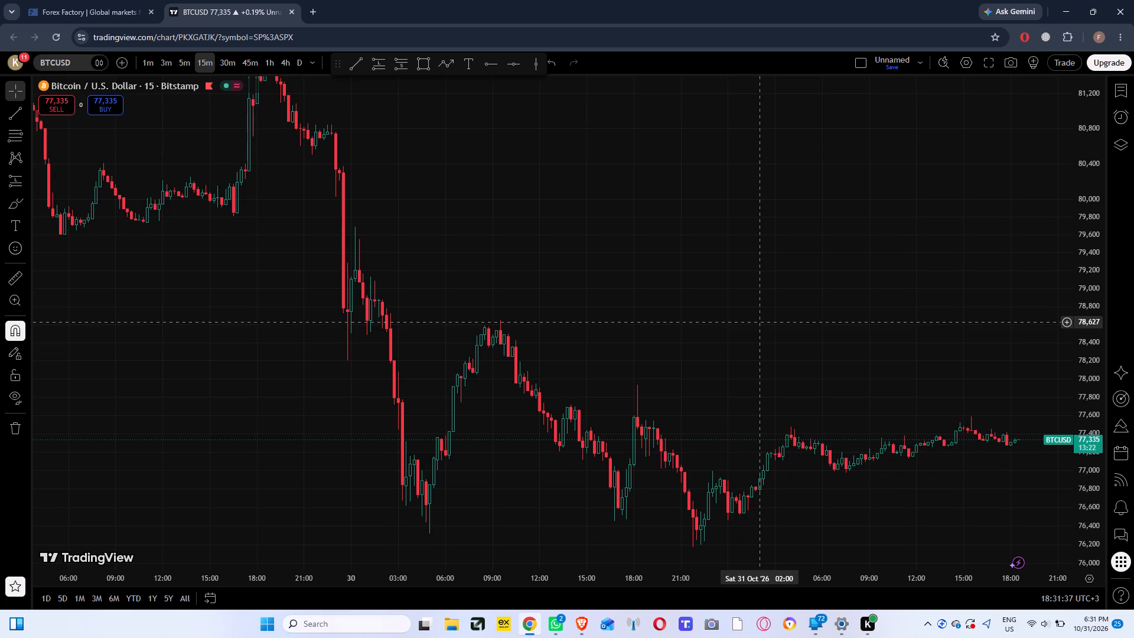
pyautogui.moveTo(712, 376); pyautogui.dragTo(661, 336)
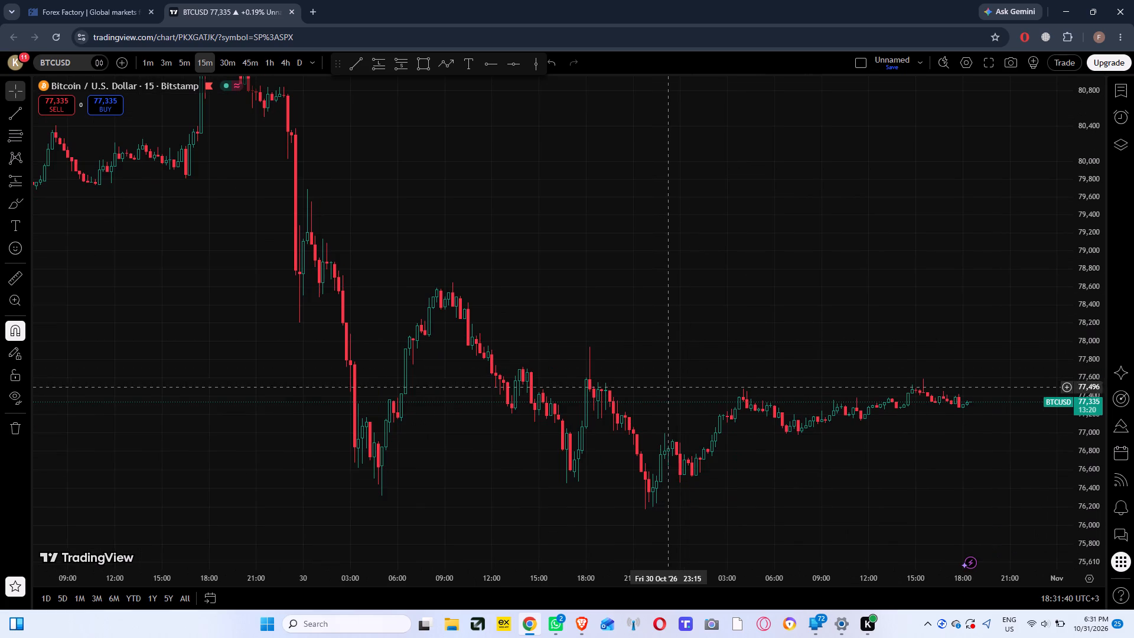
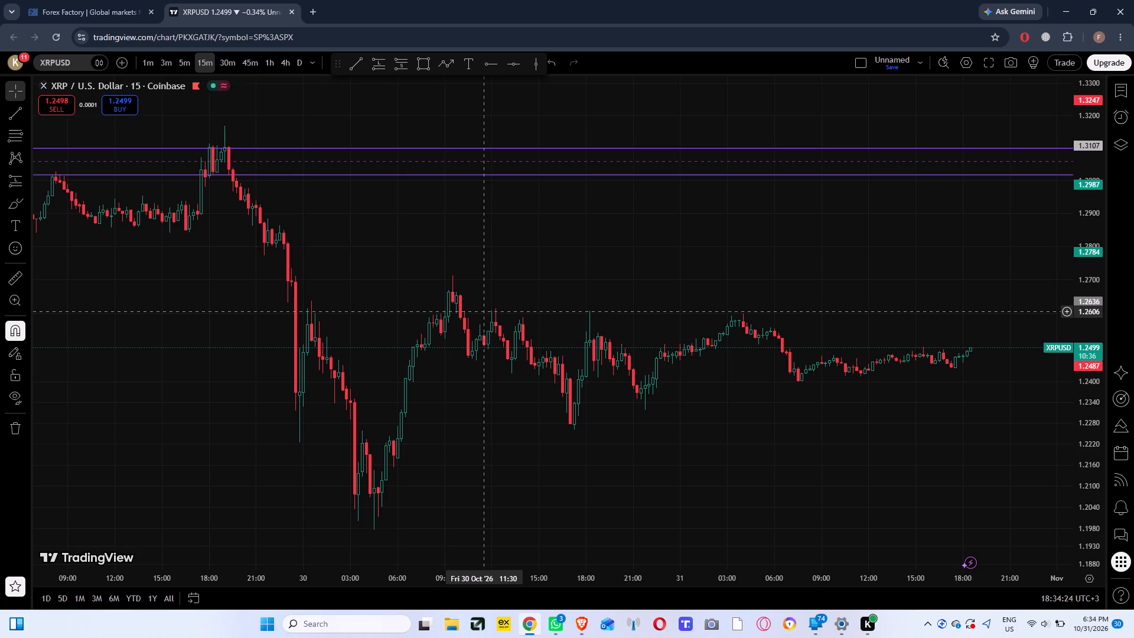
# Switch the chart to XAUUSD, stretch its price scale, and examine the 15-minute price history back to about 19 October.
pyautogui.press('space')
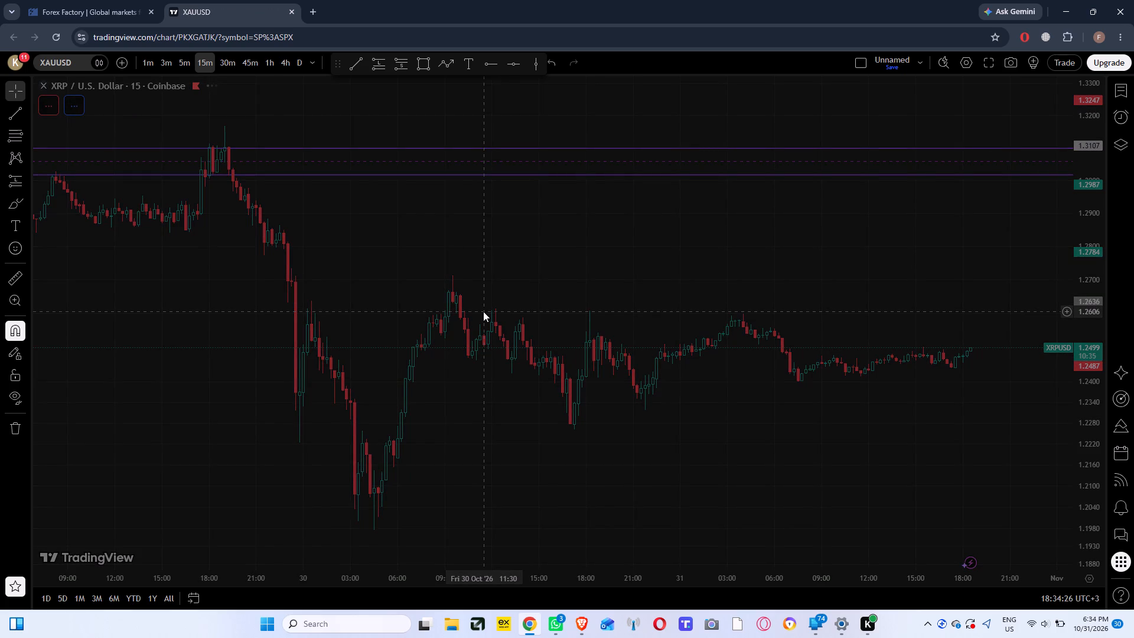
pyautogui.moveTo(436, 388); pyautogui.dragTo(781, 421)
pyautogui.moveTo(538, 363); pyautogui.dragTo(781, 430)
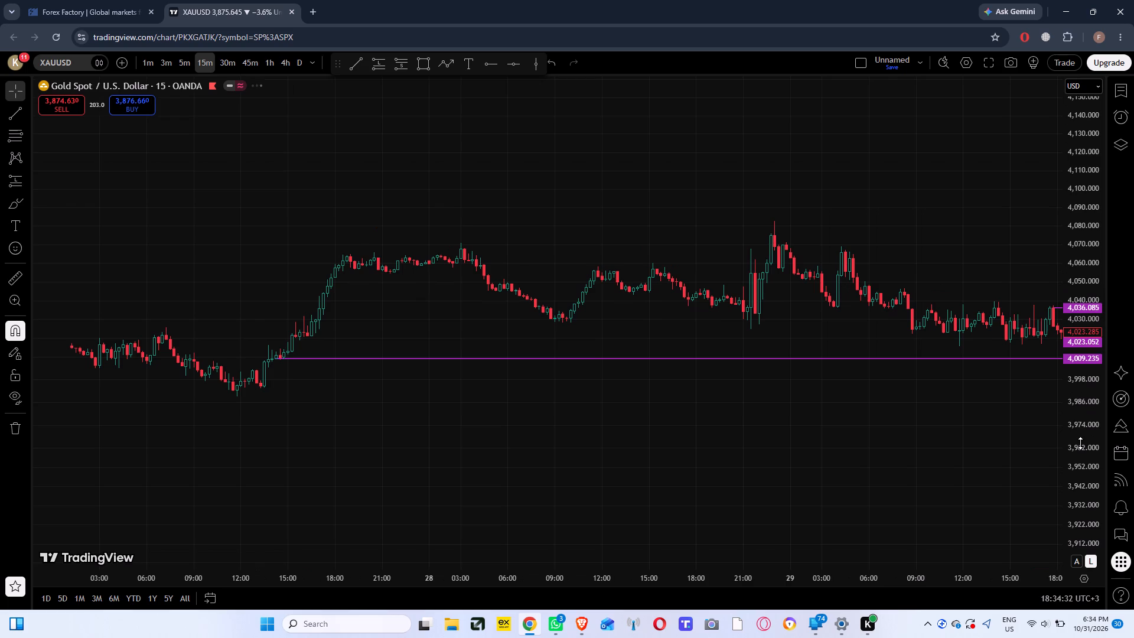
pyautogui.moveTo(1080, 443); pyautogui.dragTo(1059, 275)
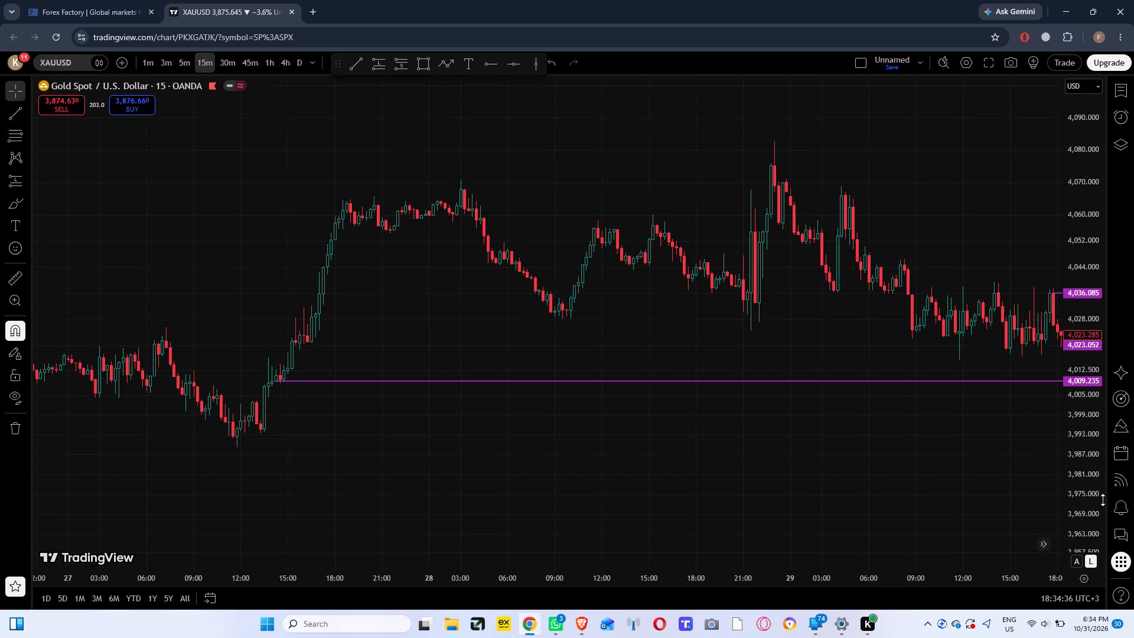
pyautogui.moveTo(1081, 513); pyautogui.dragTo(1062, 424)
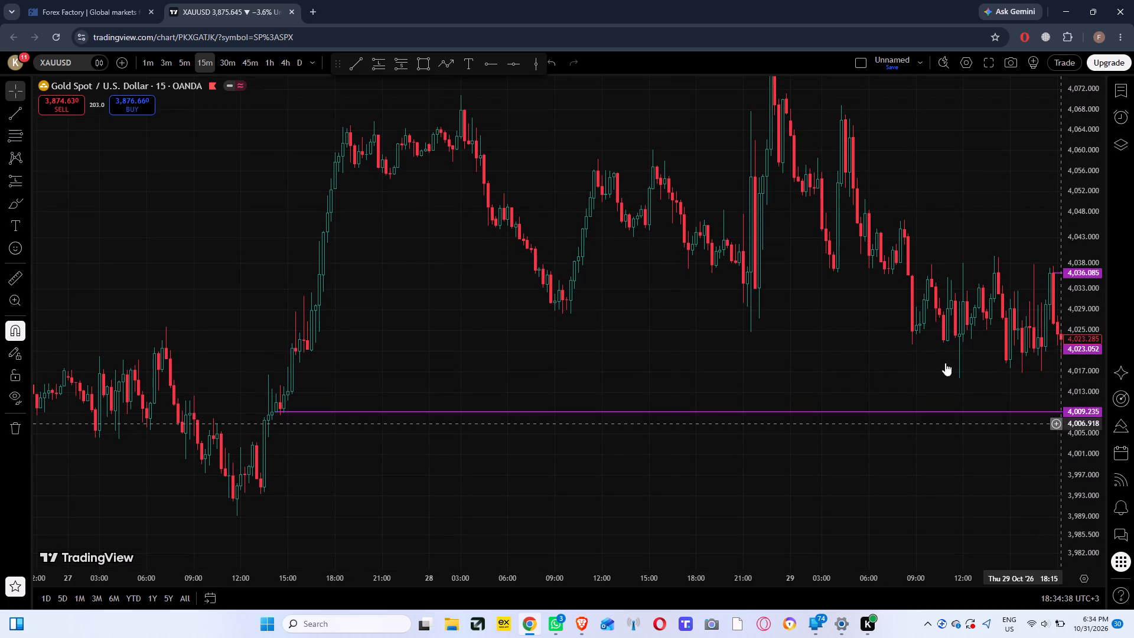
pyautogui.moveTo(328, 337); pyautogui.dragTo(701, 354)
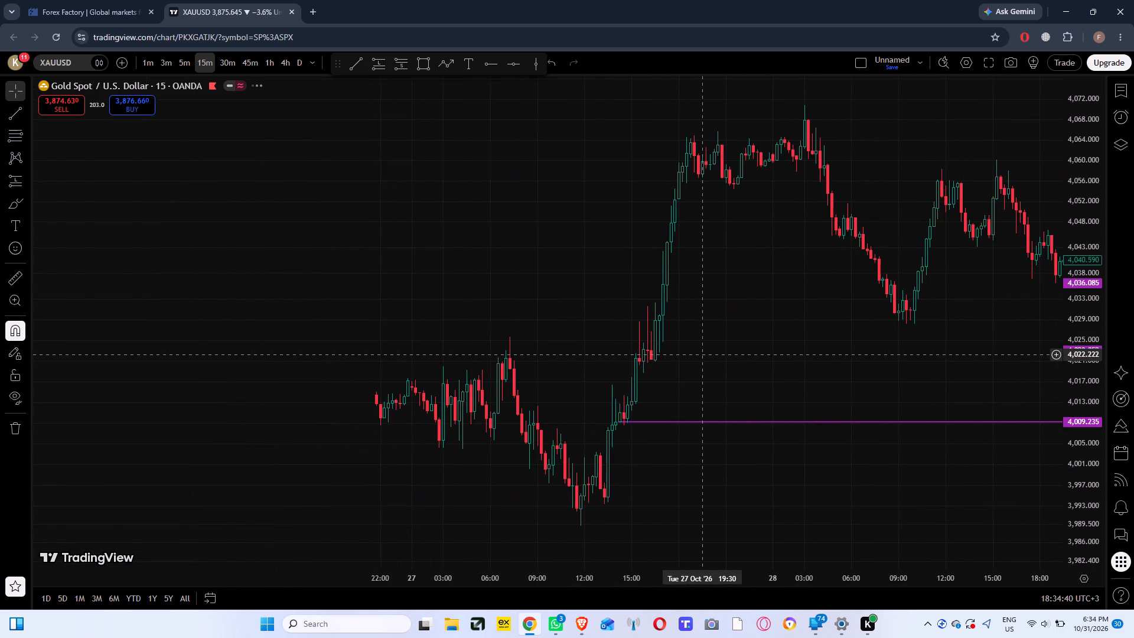
pyautogui.moveTo(494, 337); pyautogui.dragTo(787, 223)
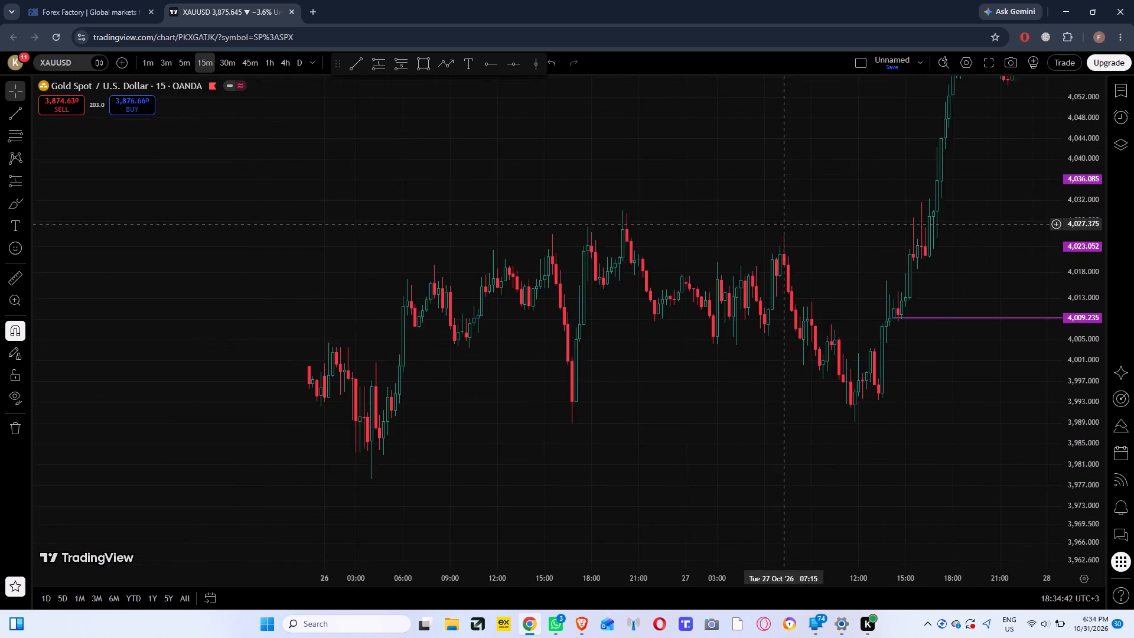
pyautogui.moveTo(787, 223); pyautogui.dragTo(823, 217)
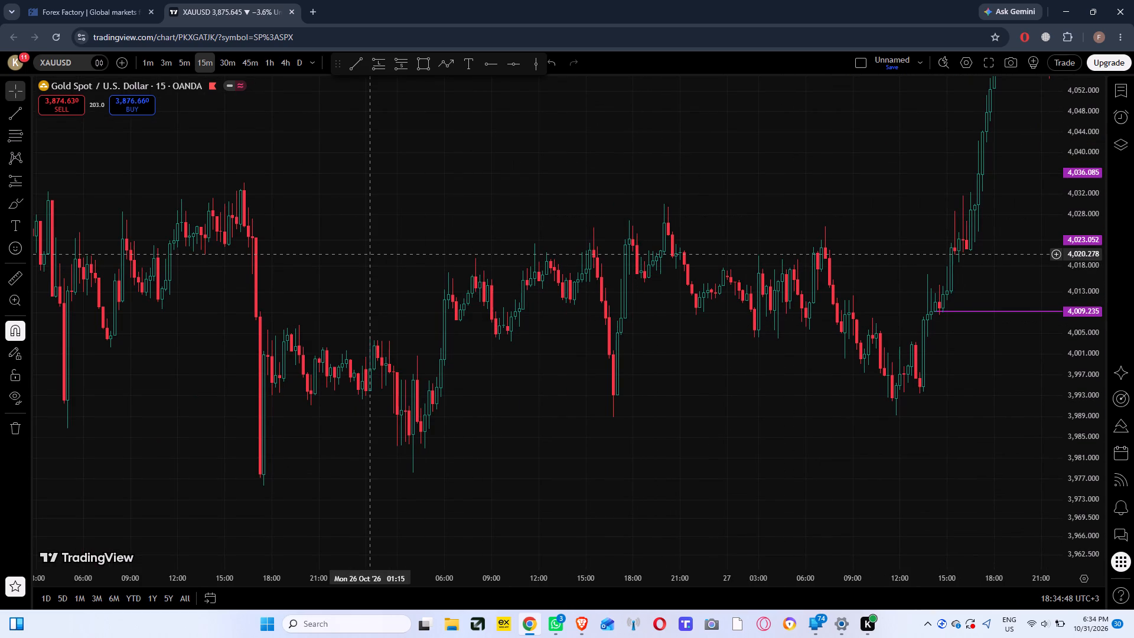
pyautogui.moveTo(368, 254); pyautogui.dragTo(676, 226)
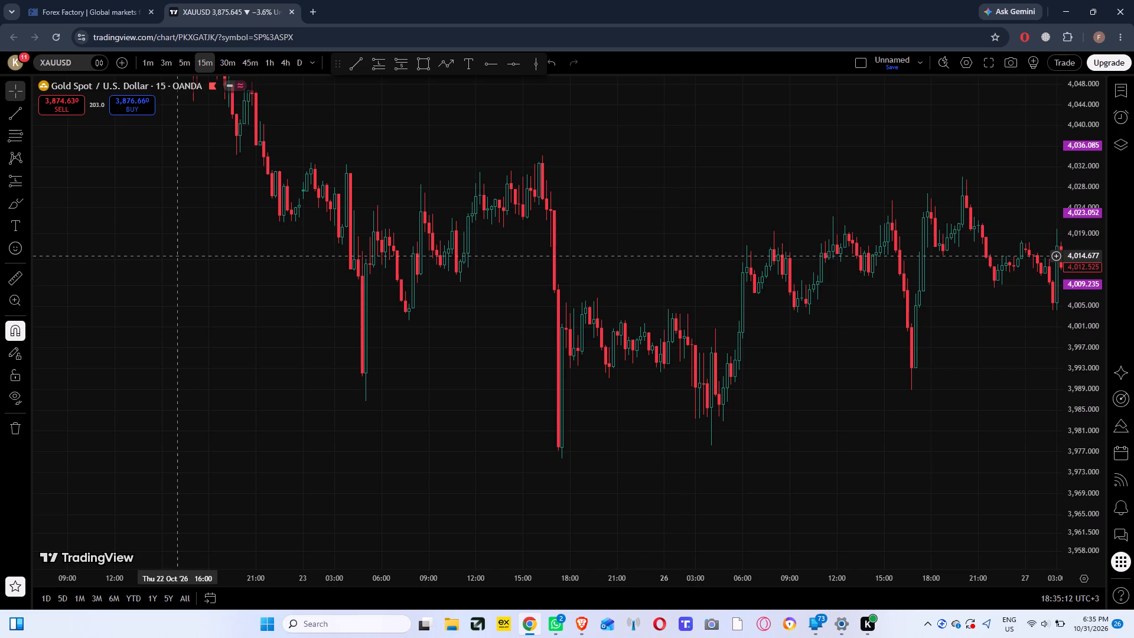
pyautogui.moveTo(173, 256); pyautogui.dragTo(500, 394)
pyautogui.moveTo(392, 256); pyautogui.dragTo(597, 454)
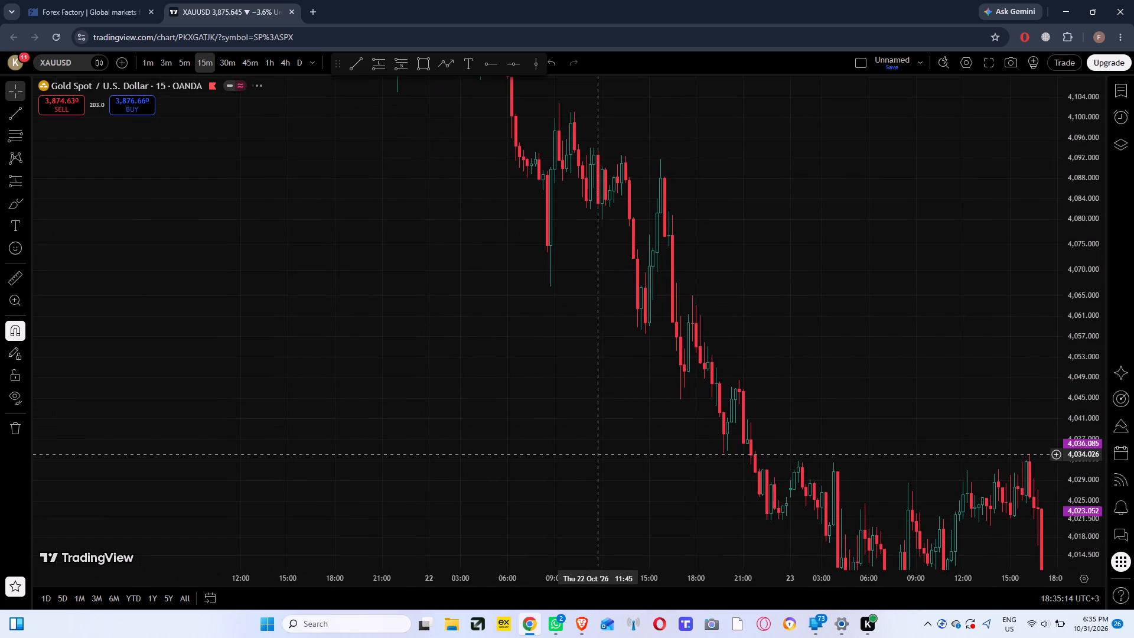
pyautogui.scroll(-1, 597, 454)
pyautogui.moveTo(313, 263); pyautogui.dragTo(422, 516)
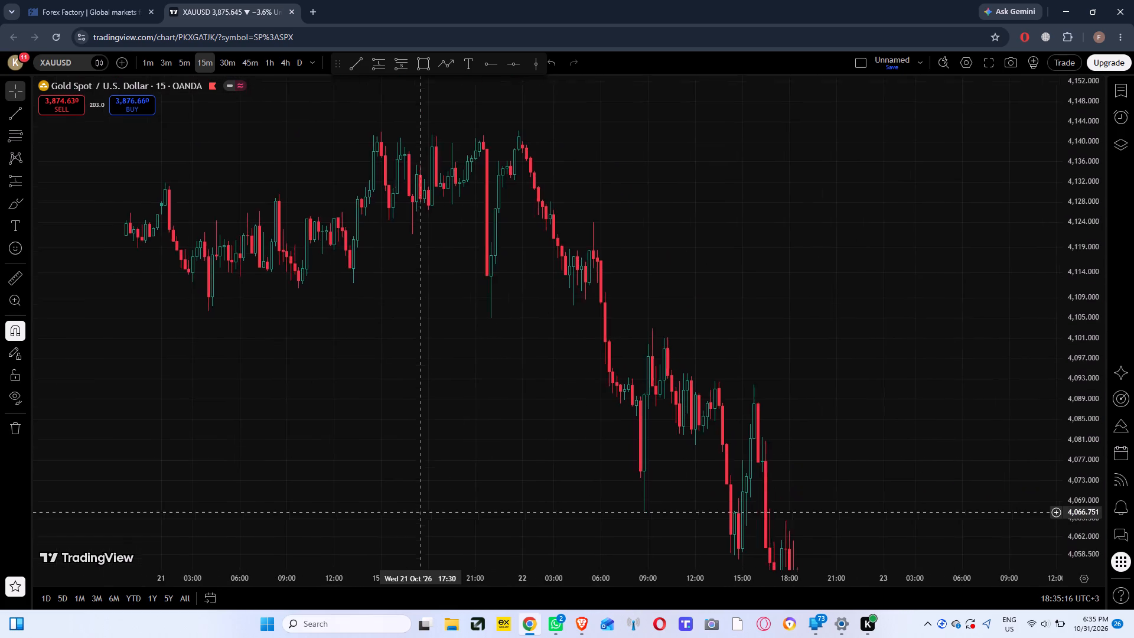
pyautogui.moveTo(412, 406); pyautogui.dragTo(549, 481)
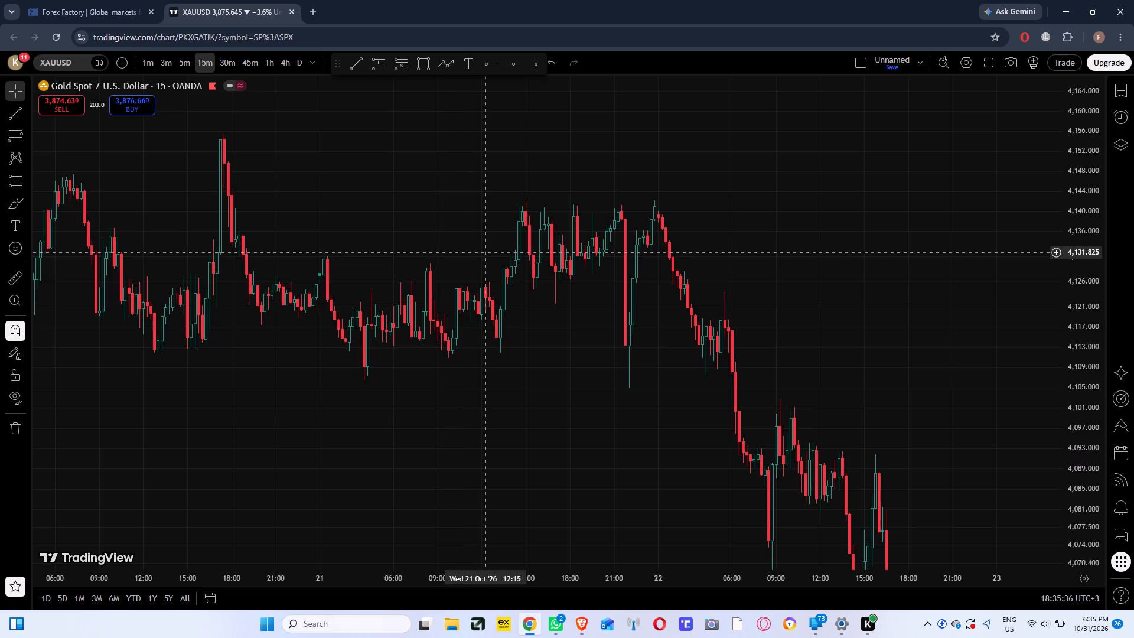
pyautogui.moveTo(484, 252); pyautogui.dragTo(490, 252)
pyautogui.moveTo(490, 252); pyautogui.dragTo(769, 242)
pyautogui.moveTo(167, 276); pyautogui.dragTo(470, 345)
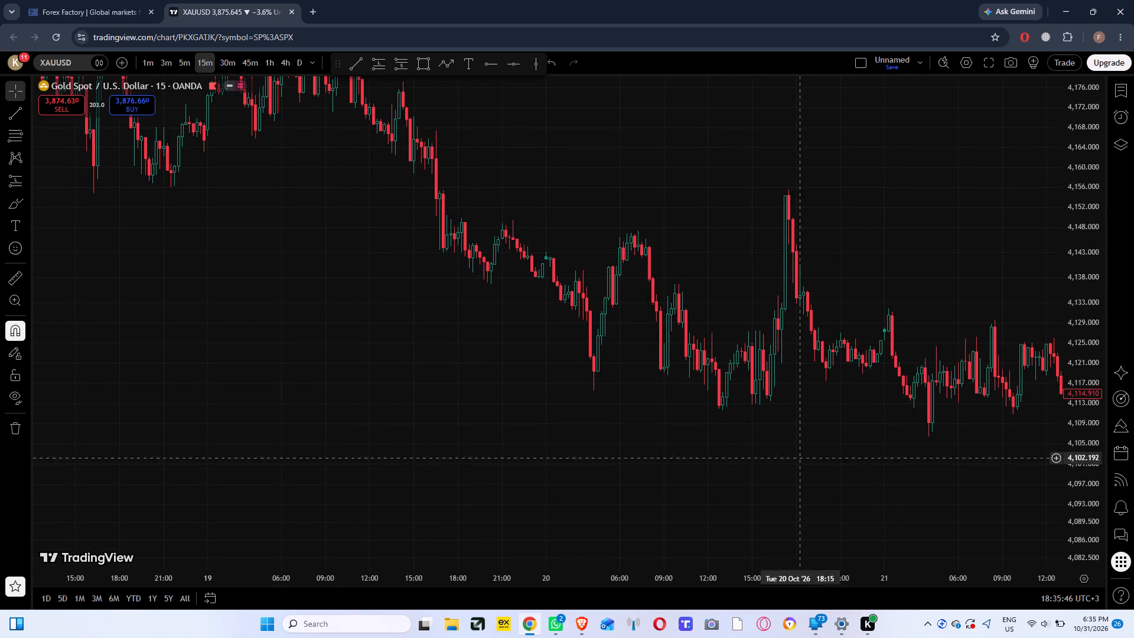
# Return to the most recent XAUUSD bars and examine the price action from 29 October past the three drawn levels to the last candle.
pyautogui.click(1041, 544)
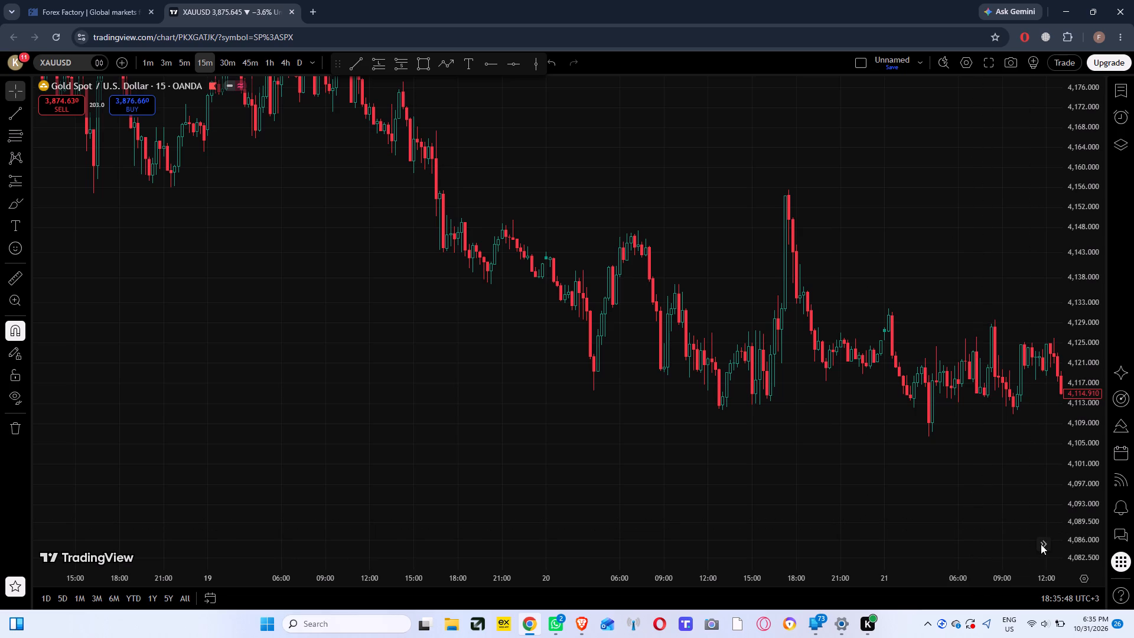
pyautogui.moveTo(840, 473); pyautogui.dragTo(802, 197)
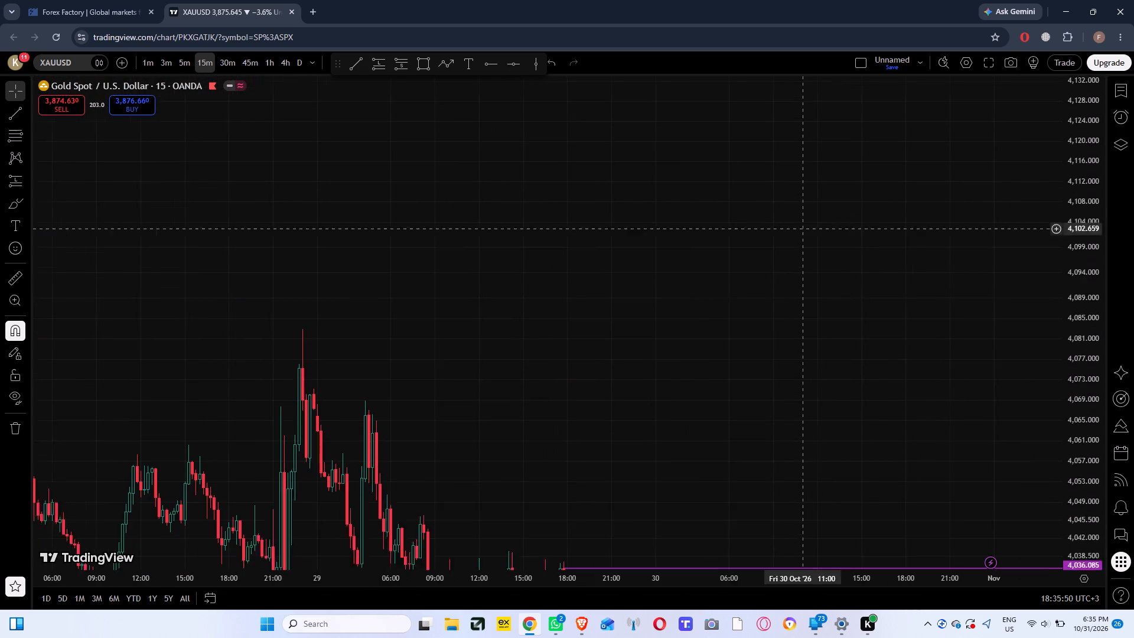
pyautogui.moveTo(802, 197); pyautogui.dragTo(801, 188)
pyautogui.moveTo(721, 414); pyautogui.dragTo(617, 82)
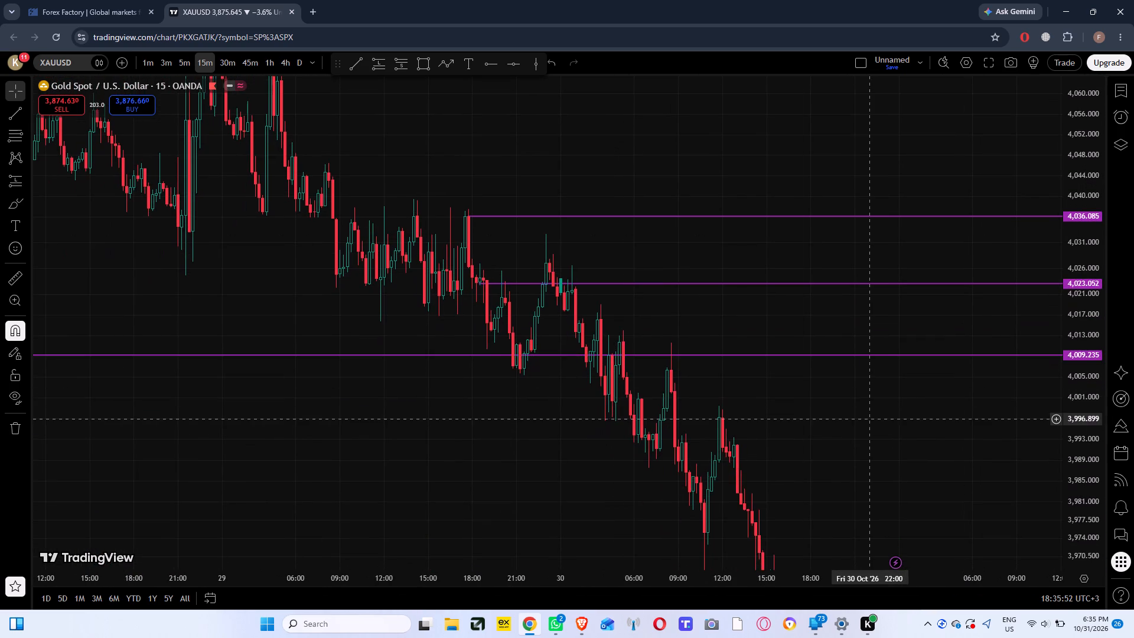
pyautogui.moveTo(870, 419); pyautogui.dragTo(702, 197)
pyautogui.moveTo(839, 455); pyautogui.dragTo(753, 292)
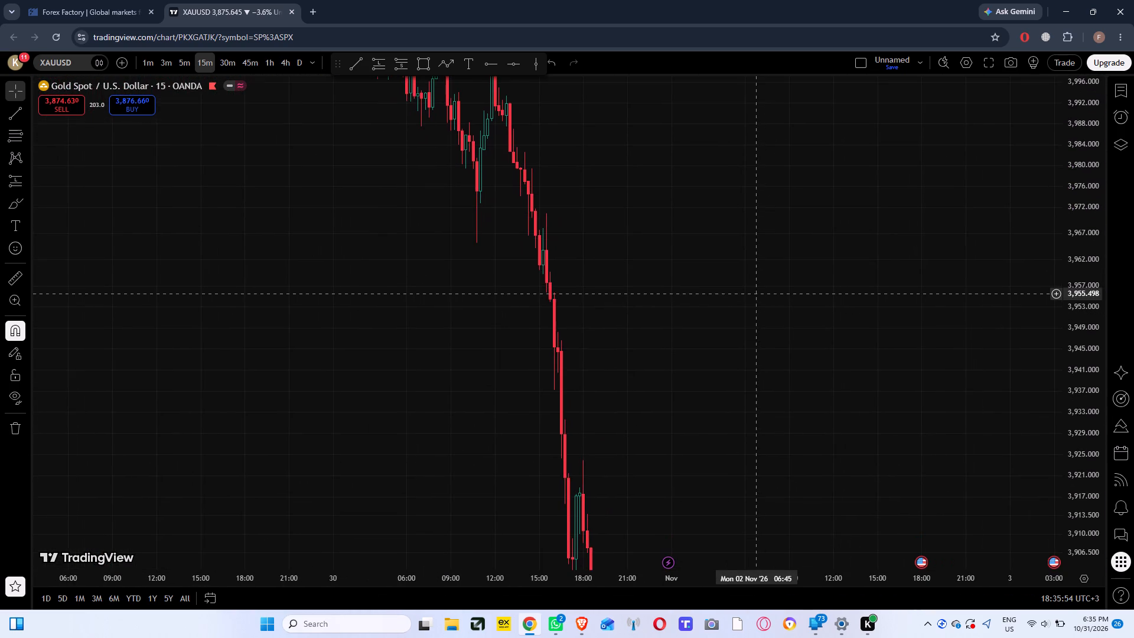
pyautogui.click(753, 292)
pyautogui.moveTo(753, 292); pyautogui.dragTo(723, 54)
pyautogui.moveTo(722, 219); pyautogui.dragTo(718, 203)
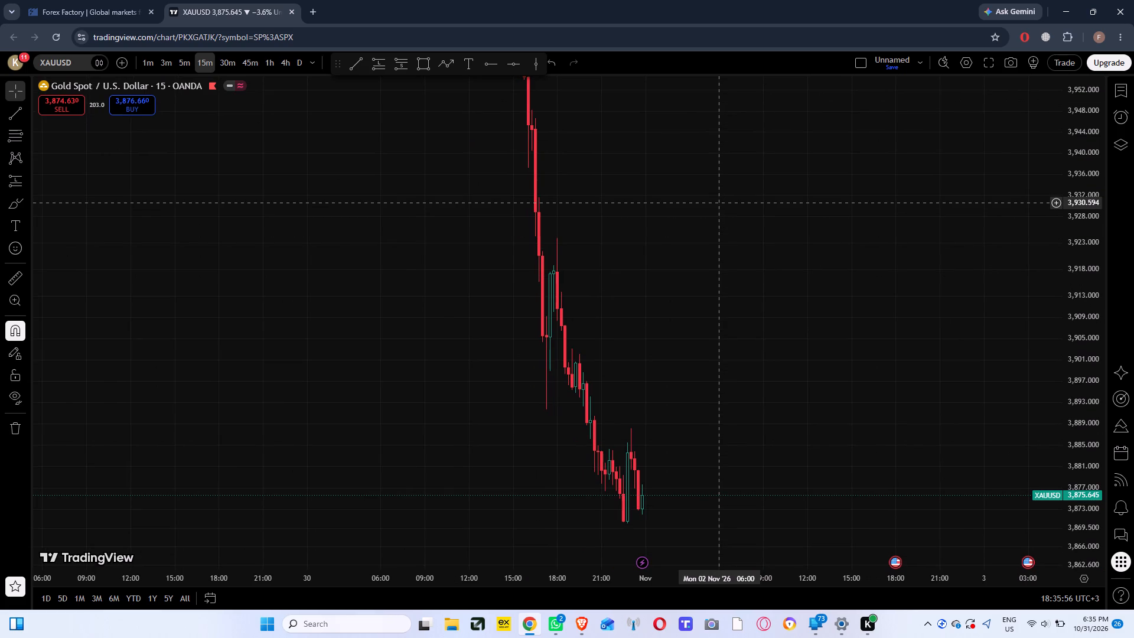
# Switch the chart to BTCUSD and dismiss the invite-friends advert.
pyautogui.press('space')
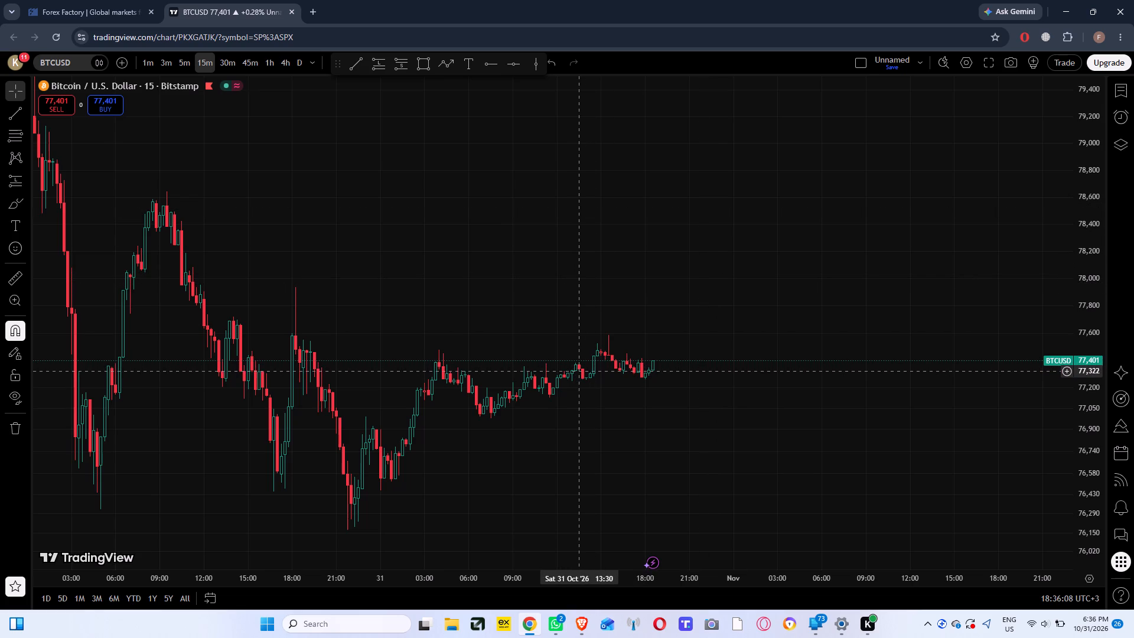
pyautogui.moveTo(439, 295); pyautogui.dragTo(570, 318)
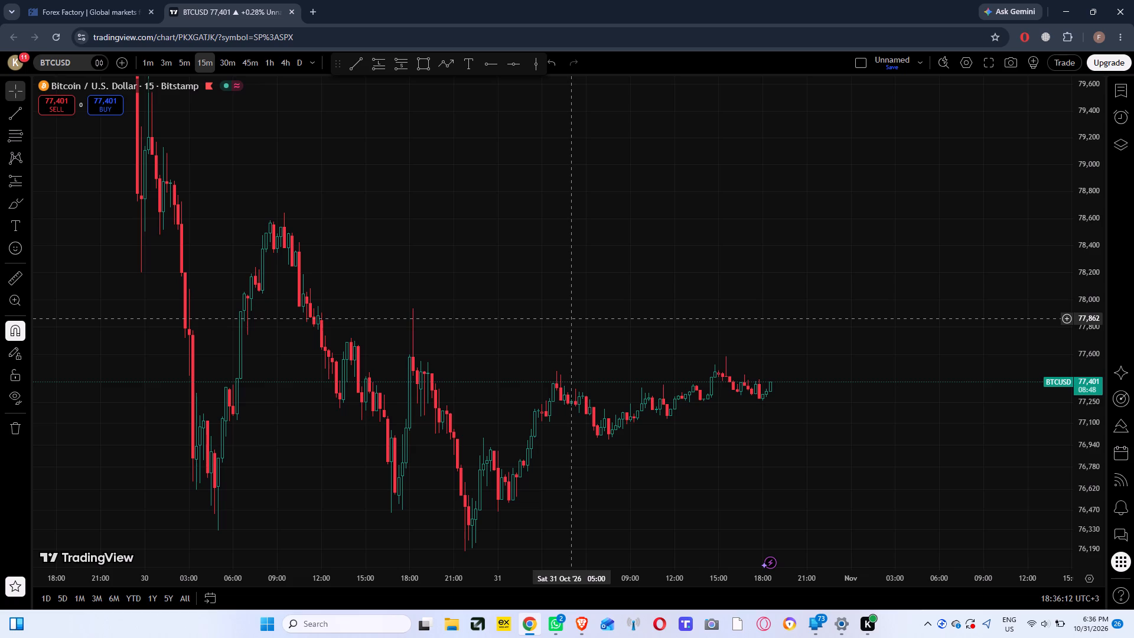
pyautogui.moveTo(570, 318); pyautogui.dragTo(694, 315)
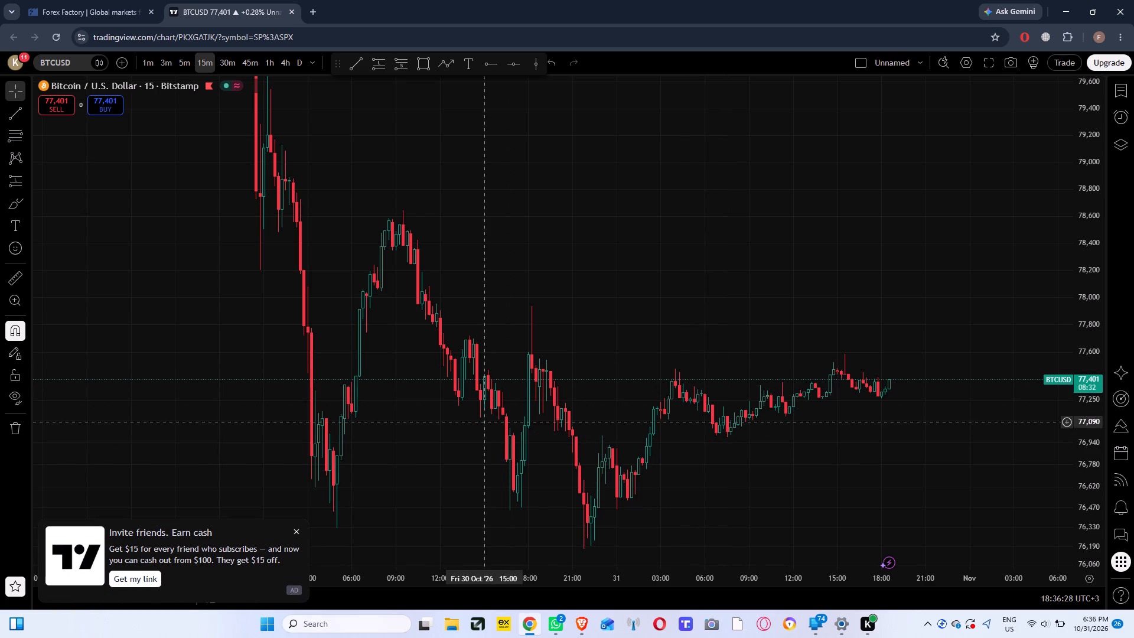
pyautogui.click(298, 530)
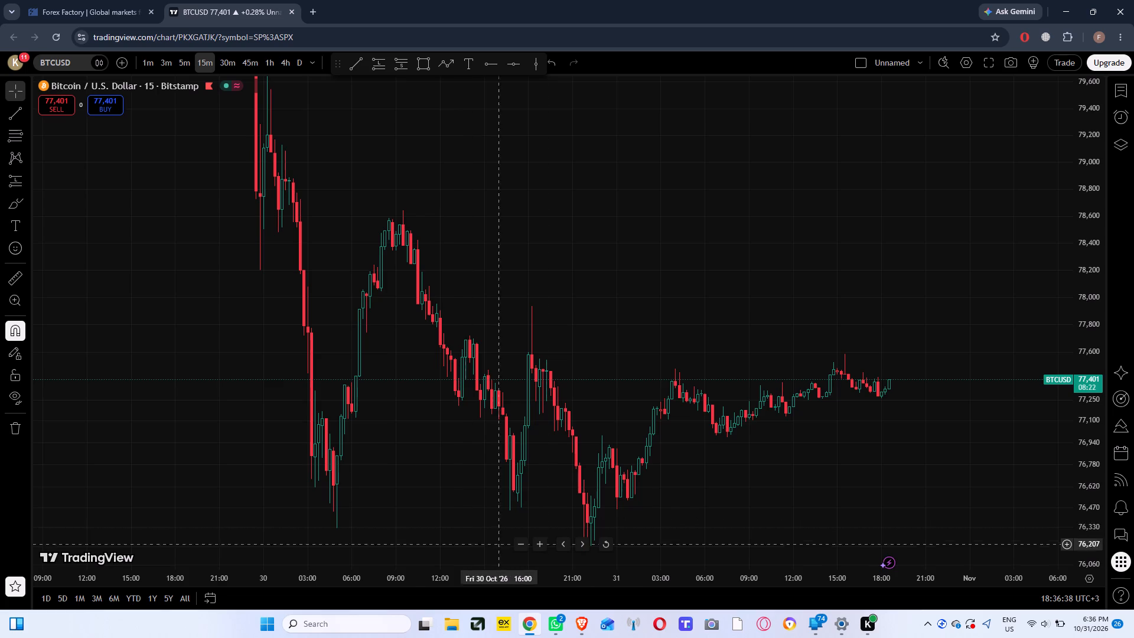
# Draw a rectangle zone from about 76,877 down to about 76,761 at the start of the early 31 October rally.
pyautogui.moveTo(719, 451); pyautogui.dragTo(704, 383)
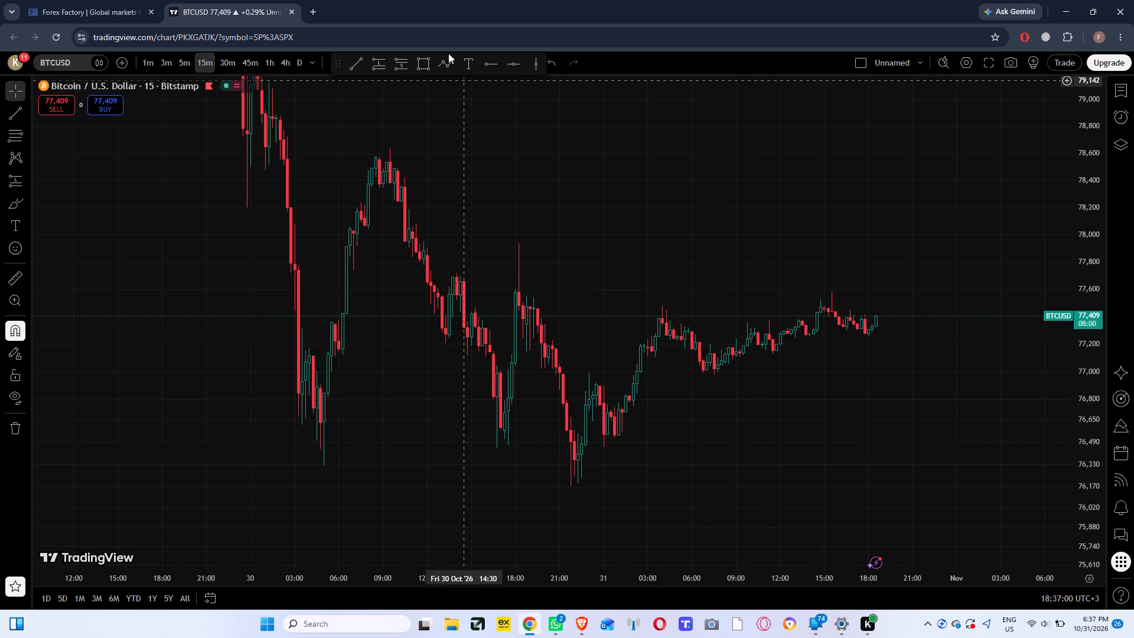
pyautogui.click(427, 62)
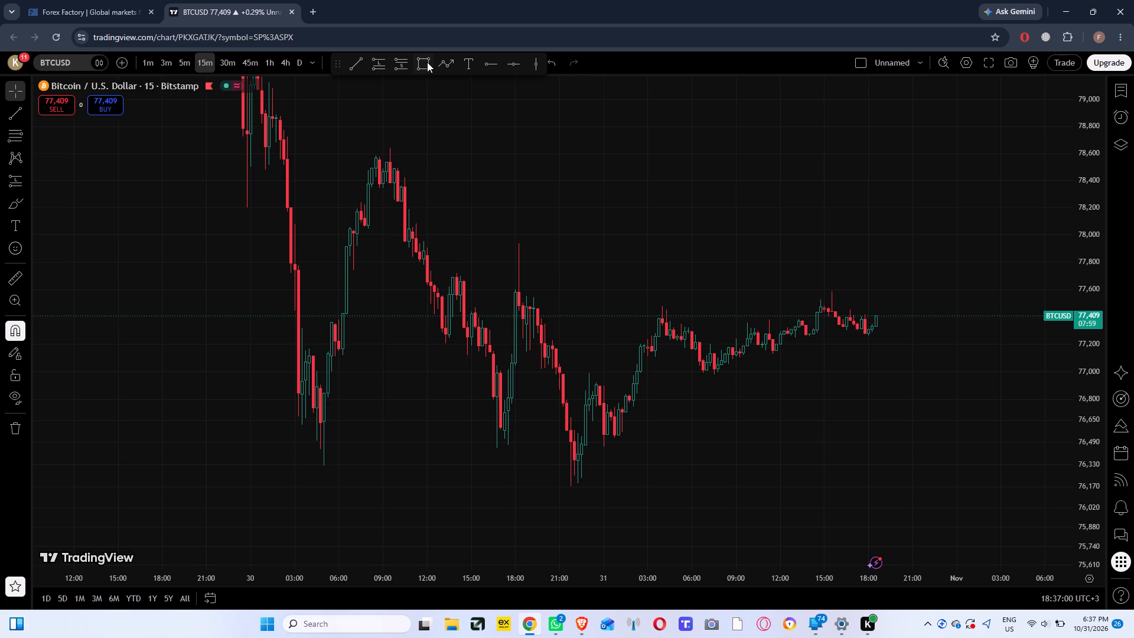
pyautogui.doubleClick(627, 389)
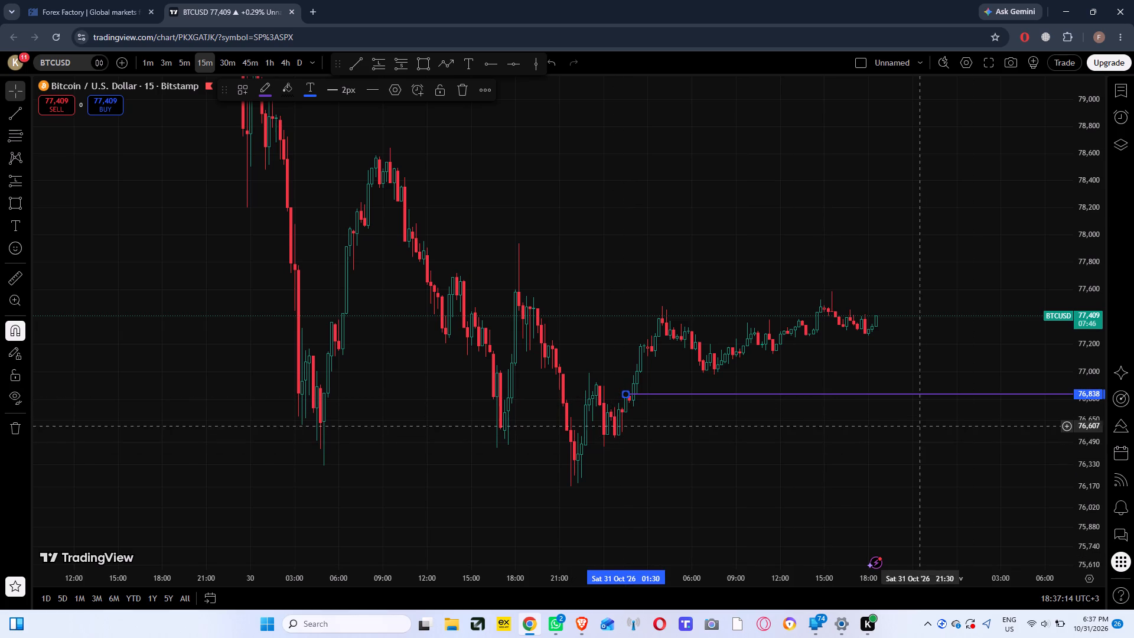
pyautogui.click(686, 405)
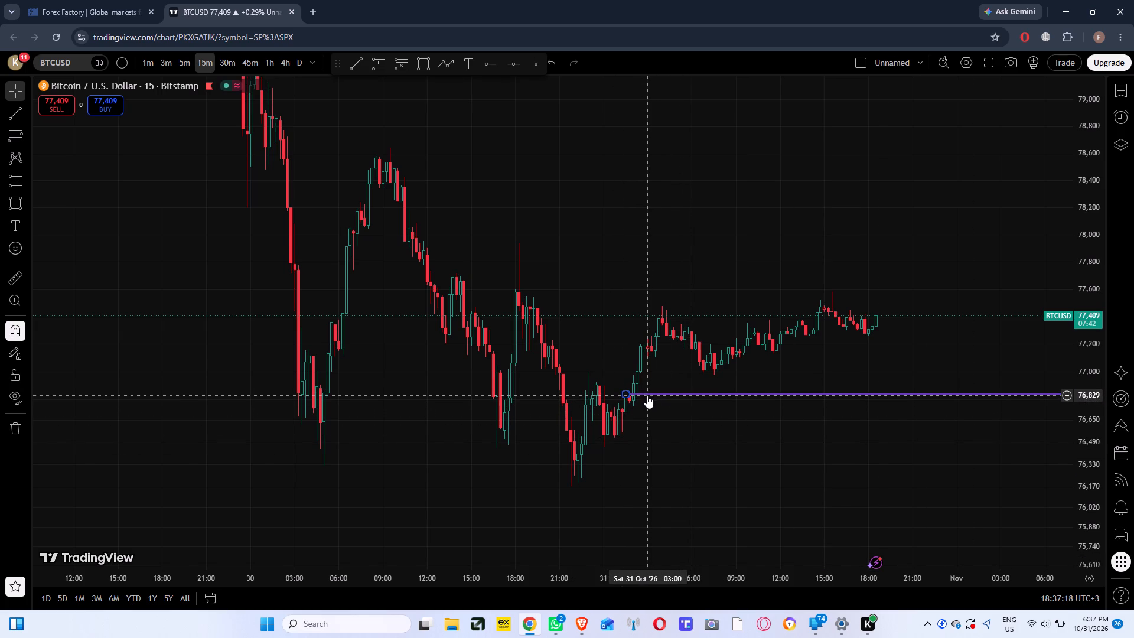
pyautogui.moveTo(647, 394); pyautogui.dragTo(653, 393)
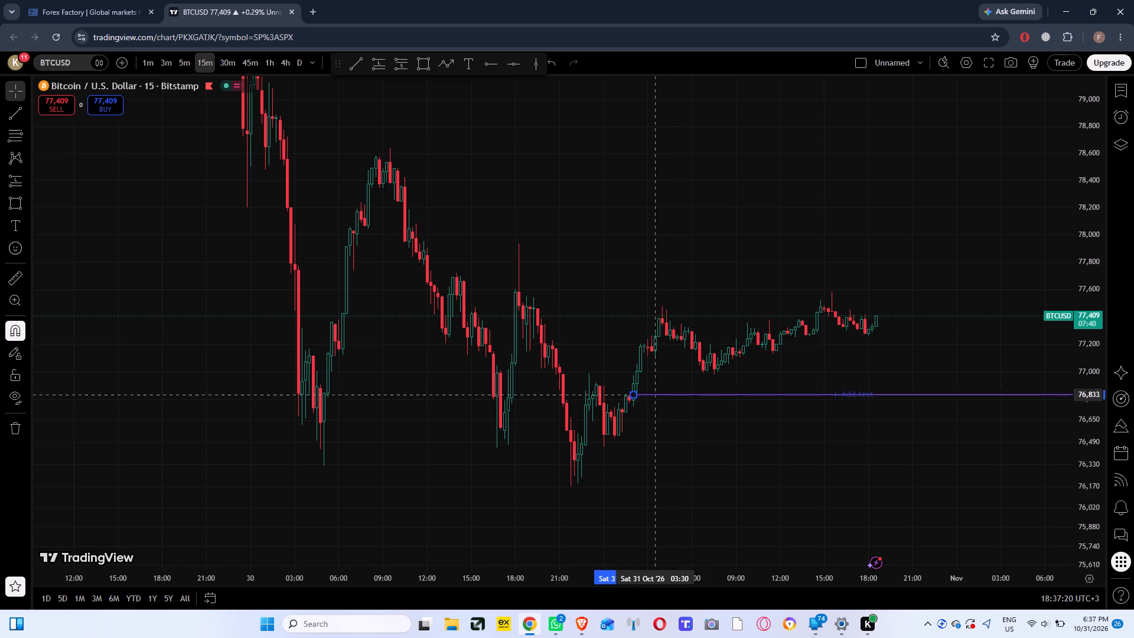
pyautogui.moveTo(653, 393); pyautogui.dragTo(651, 389)
pyautogui.moveTo(630, 389); pyautogui.dragTo(659, 403)
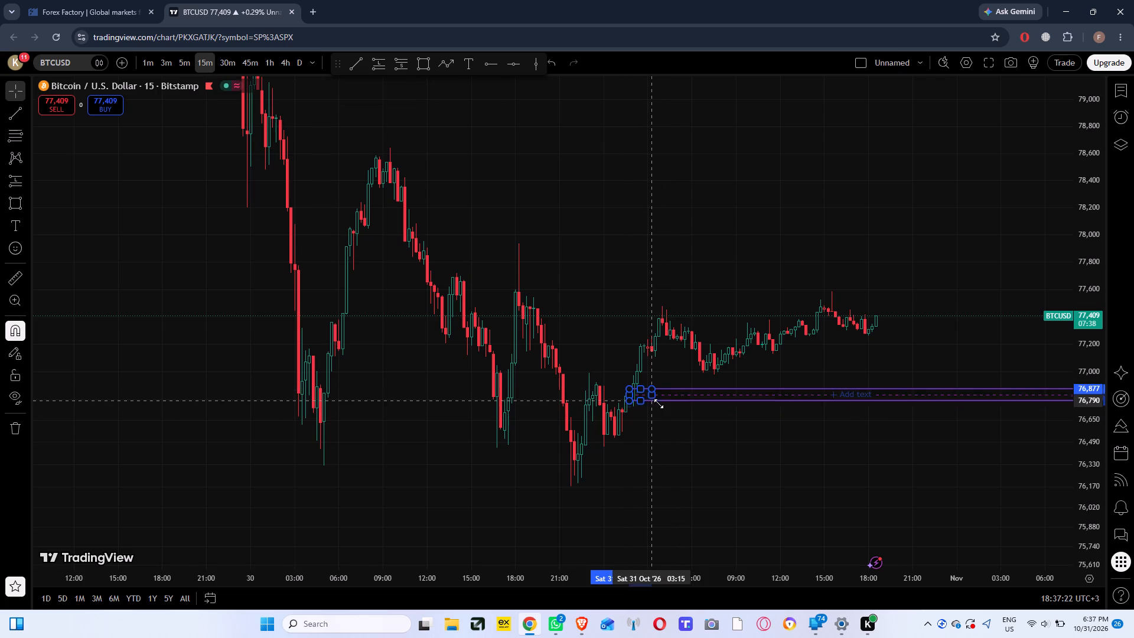
pyautogui.moveTo(659, 403); pyautogui.dragTo(663, 405)
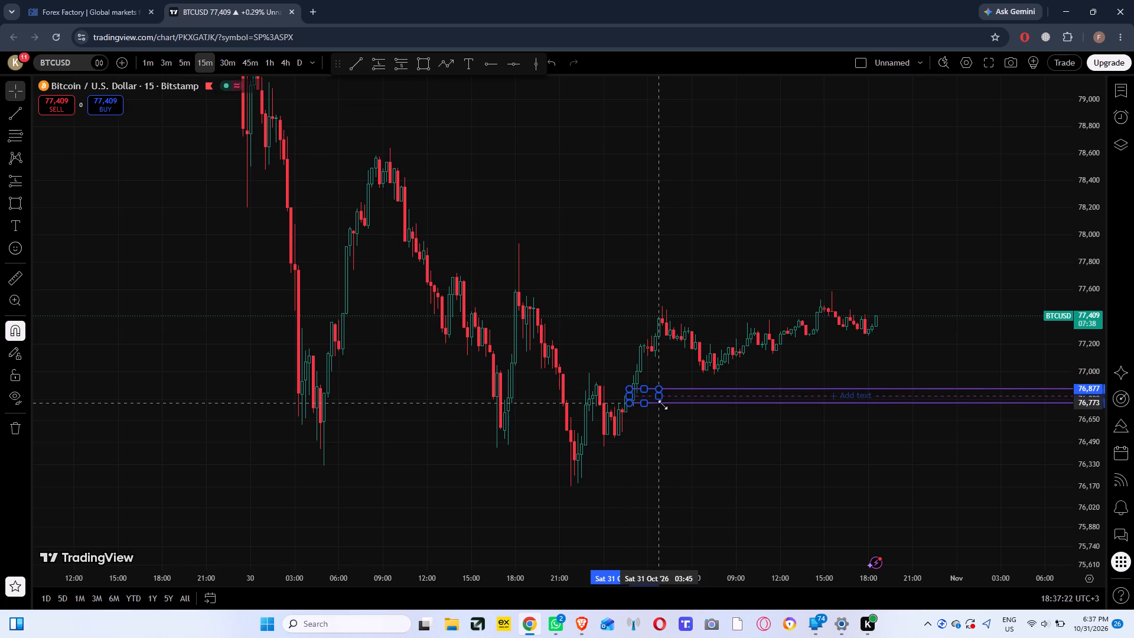
# Stretch the rectangle's far end to about 23:00 on 31 October and make the zone about 68 points high.
pyautogui.moveTo(663, 405); pyautogui.dragTo(930, 381)
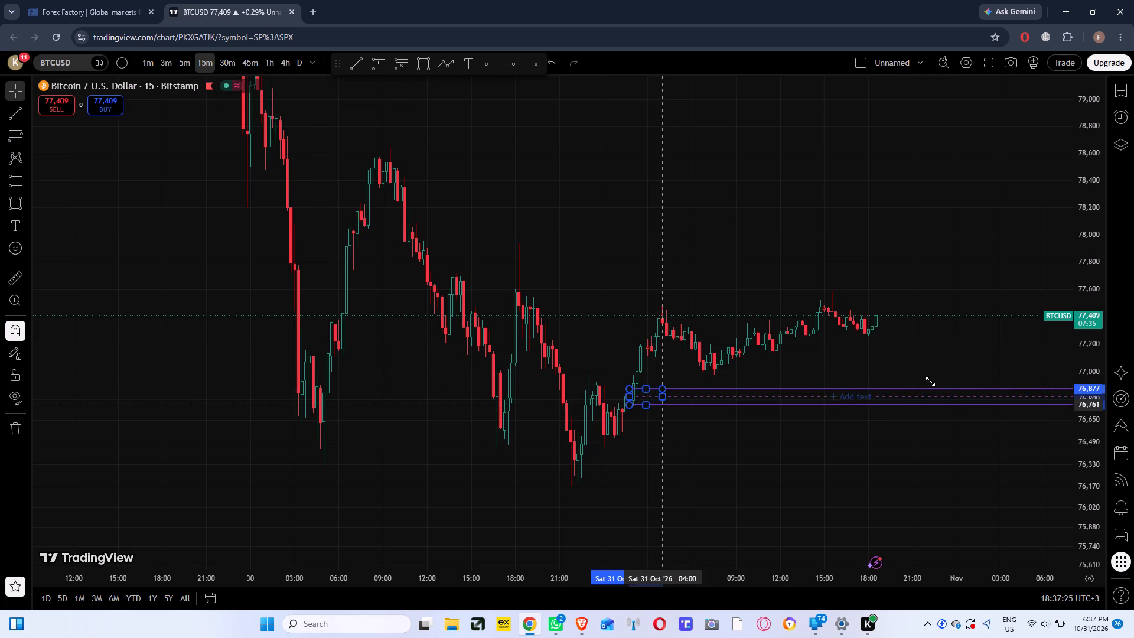
pyautogui.moveTo(930, 381); pyautogui.dragTo(928, 388)
pyautogui.click(928, 388)
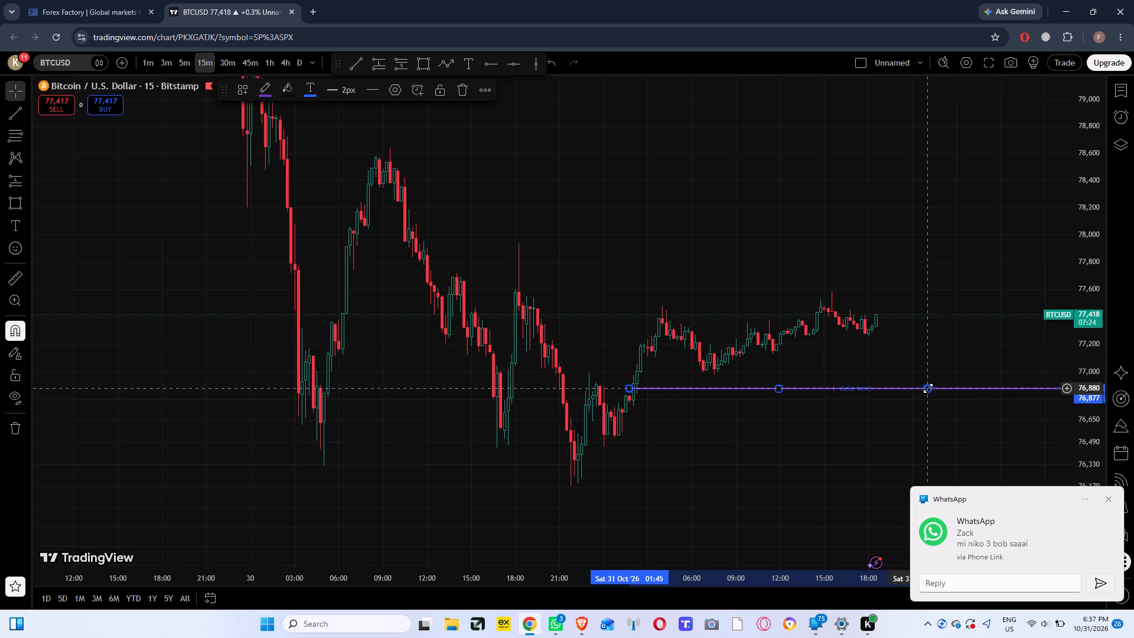
pyautogui.moveTo(928, 391); pyautogui.dragTo(934, 404)
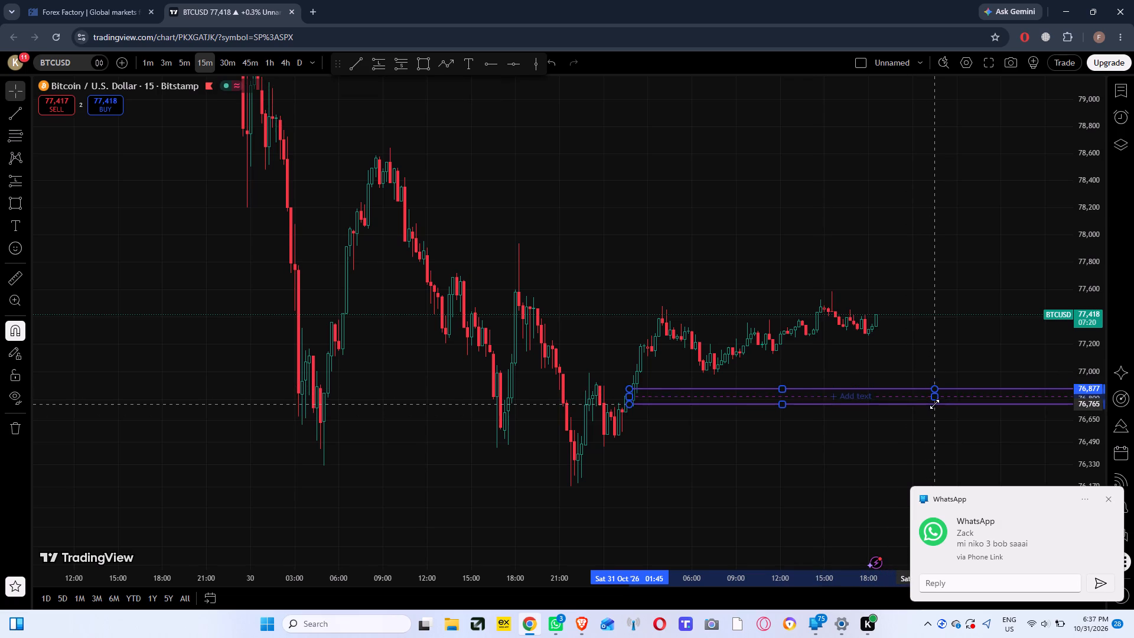
pyautogui.moveTo(934, 404); pyautogui.dragTo(943, 398)
pyautogui.click(924, 440)
# Move the rectangle zone to around 76,800, starting at the candles of about 01:15 on 31 October.
pyautogui.moveTo(924, 440); pyautogui.dragTo(857, 443)
pyautogui.moveTo(852, 391); pyautogui.dragTo(832, 412)
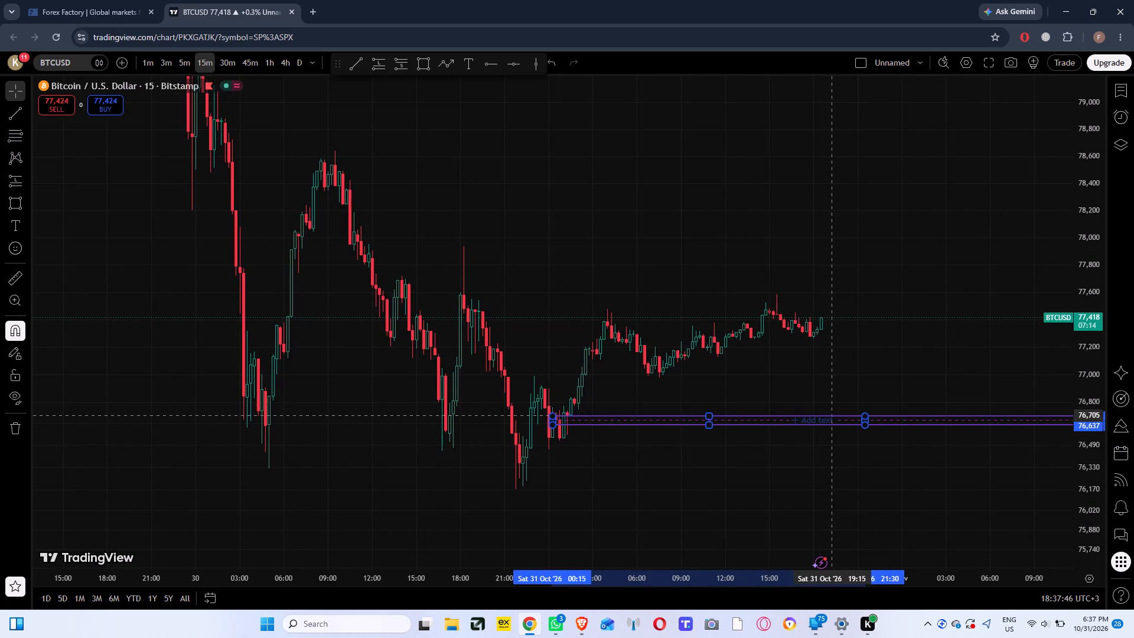
pyautogui.moveTo(832, 412); pyautogui.dragTo(846, 396)
pyautogui.click(808, 453)
pyautogui.moveTo(808, 453); pyautogui.dragTo(755, 442)
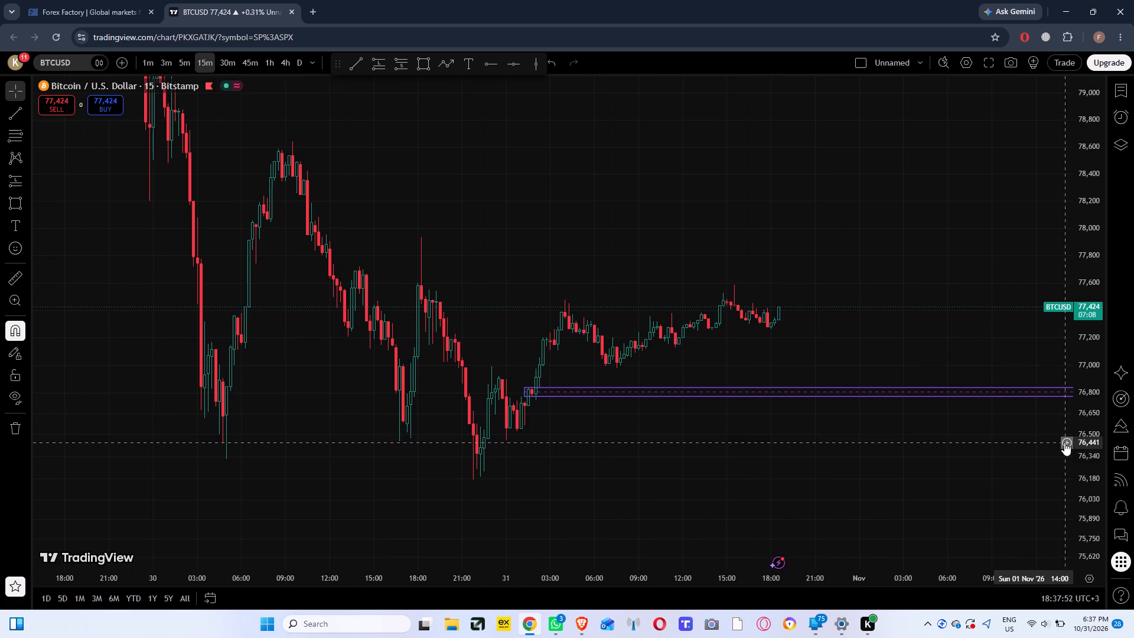
# Draw a horizontal ray at 77,477 starting from the 31 October 04:00 candle high.
pyautogui.moveTo(1089, 473); pyautogui.dragTo(1089, 470)
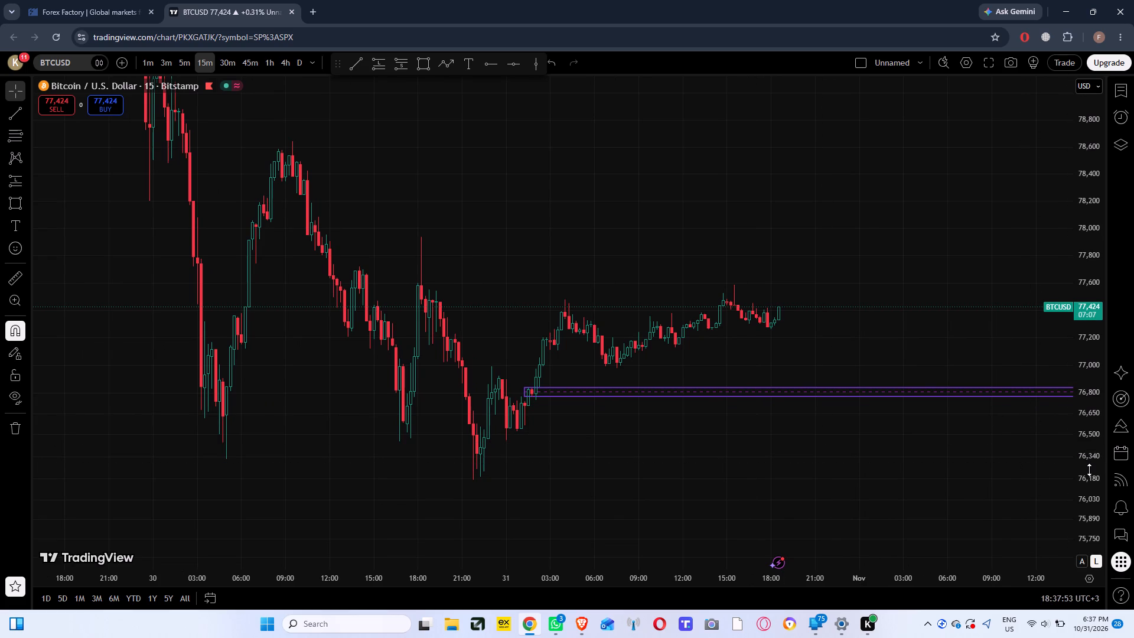
pyautogui.moveTo(1089, 470); pyautogui.dragTo(1085, 426)
pyautogui.moveTo(946, 338); pyautogui.dragTo(849, 327)
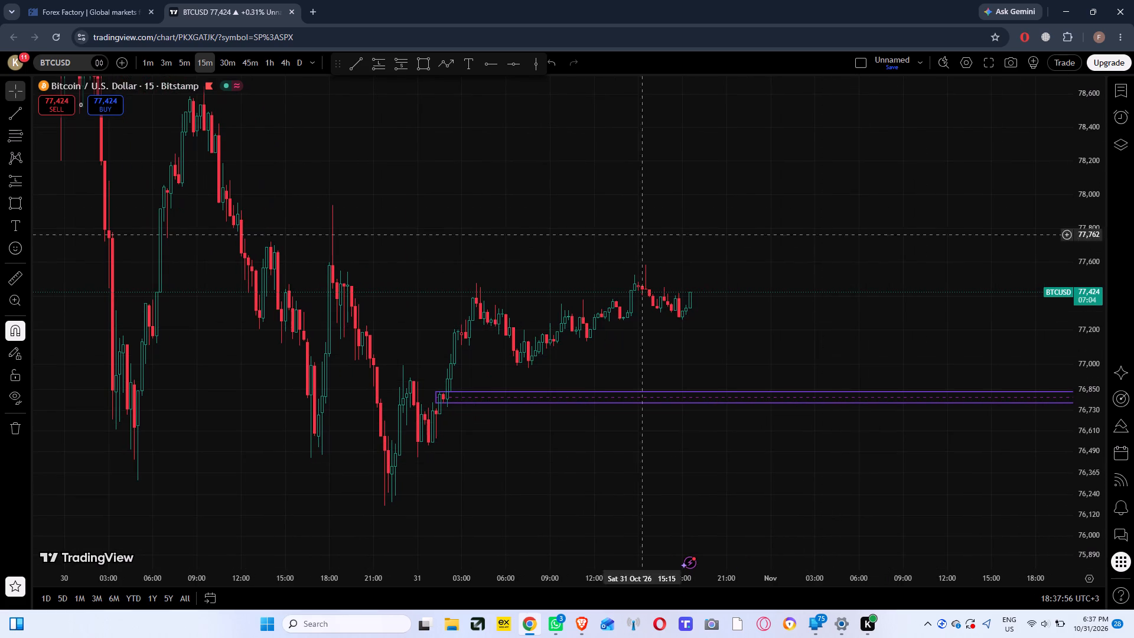
pyautogui.click(485, 63)
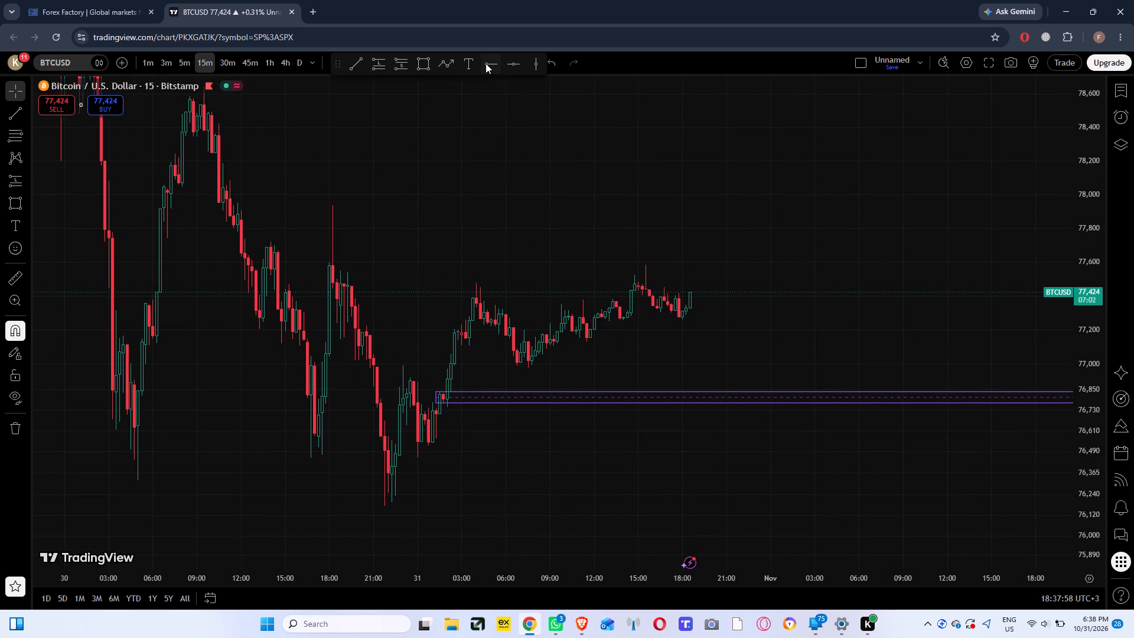
pyautogui.click(476, 290)
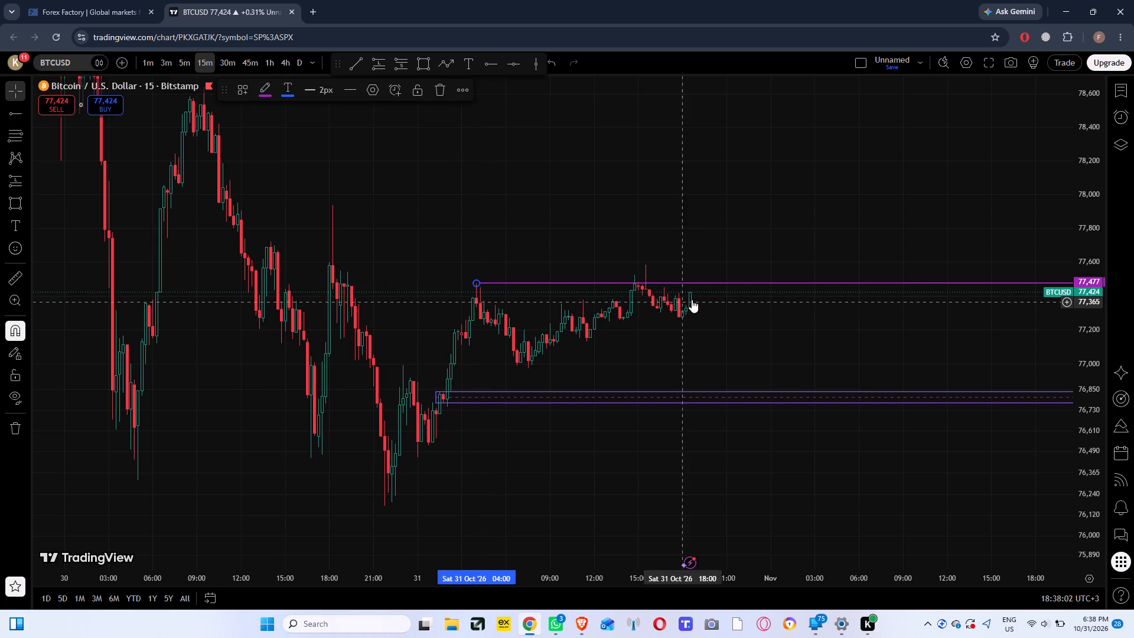
pyautogui.click(709, 235)
pyautogui.moveTo(709, 235); pyautogui.dragTo(654, 240)
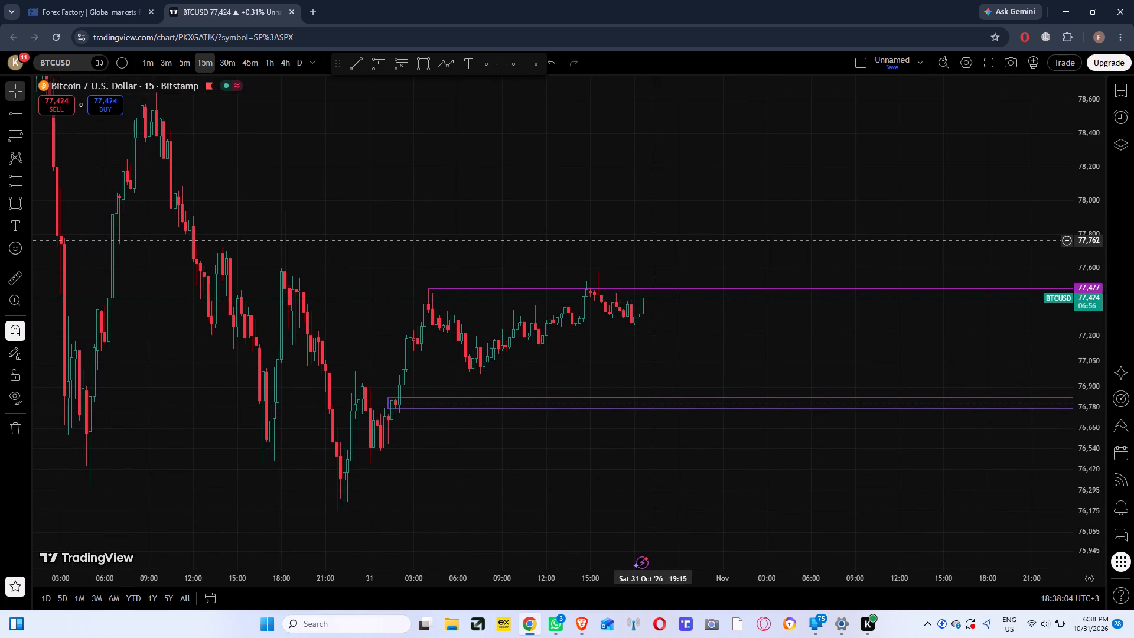
# Move the horizontal ray down to 77,399 so that it starts at 03:30 on 31 October.
pyautogui.moveTo(727, 290); pyautogui.dragTo(721, 304)
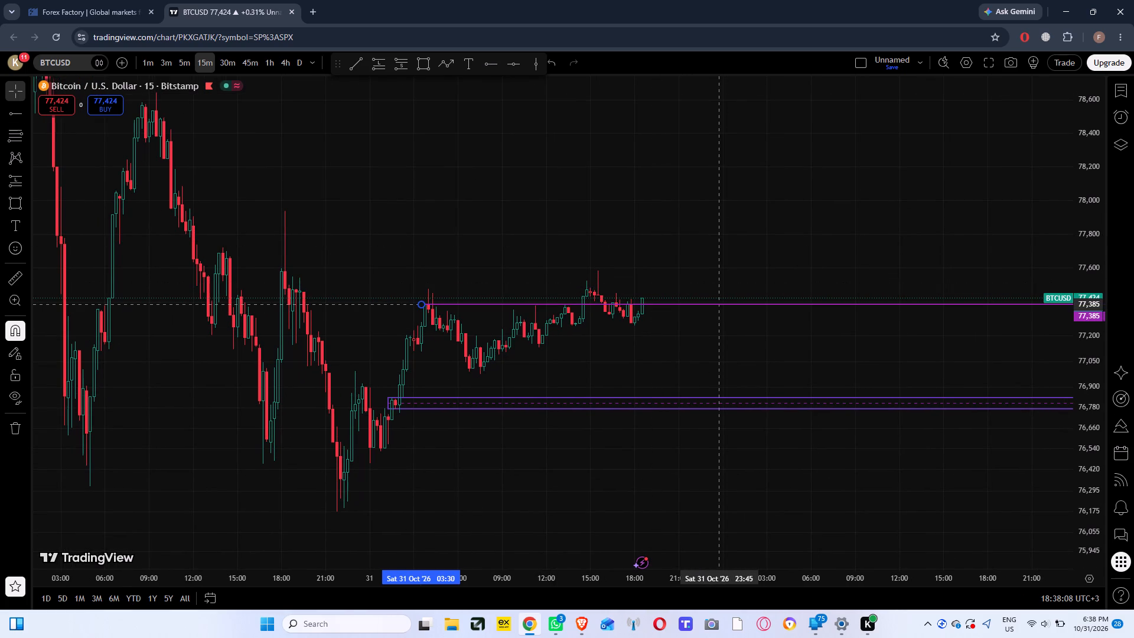
pyautogui.moveTo(721, 304); pyautogui.dragTo(721, 302)
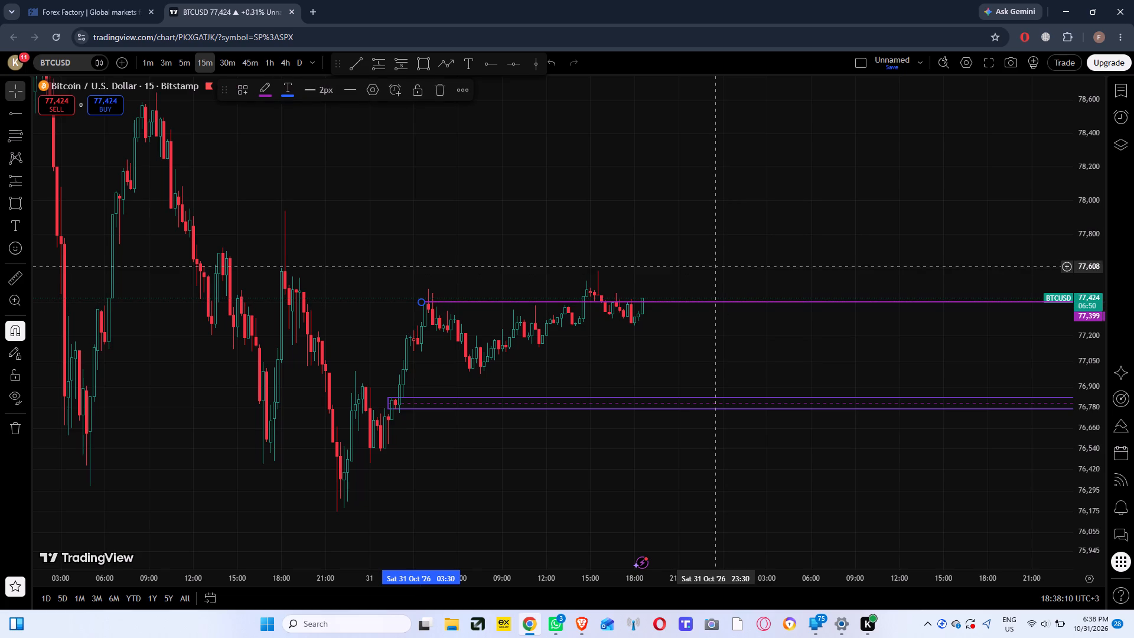
pyautogui.click(715, 263)
pyautogui.moveTo(715, 263); pyautogui.dragTo(707, 230)
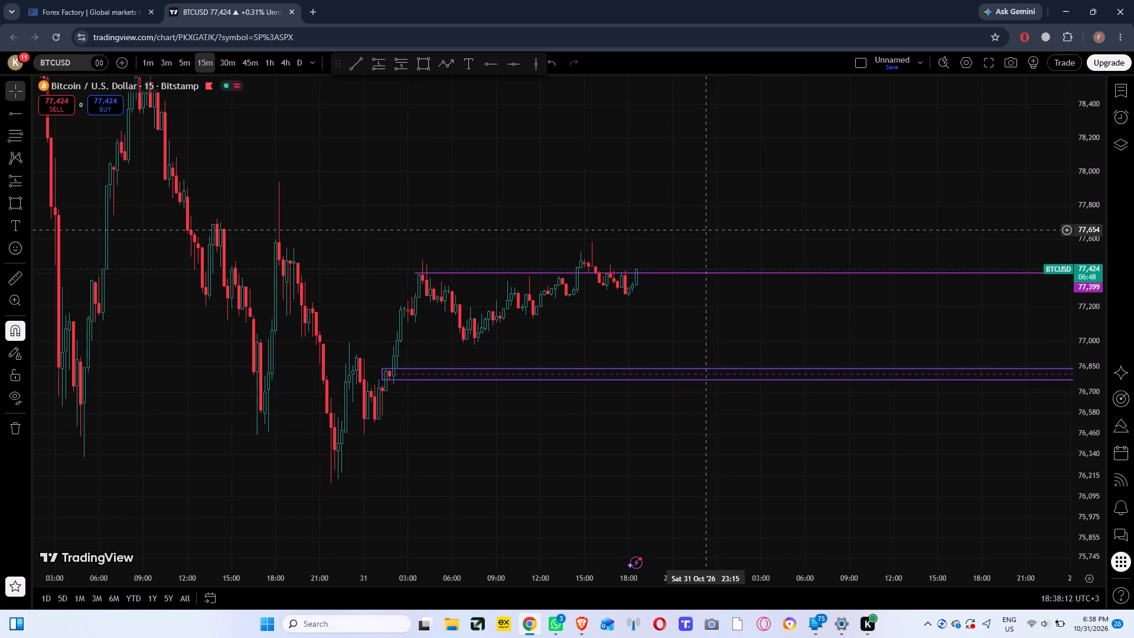
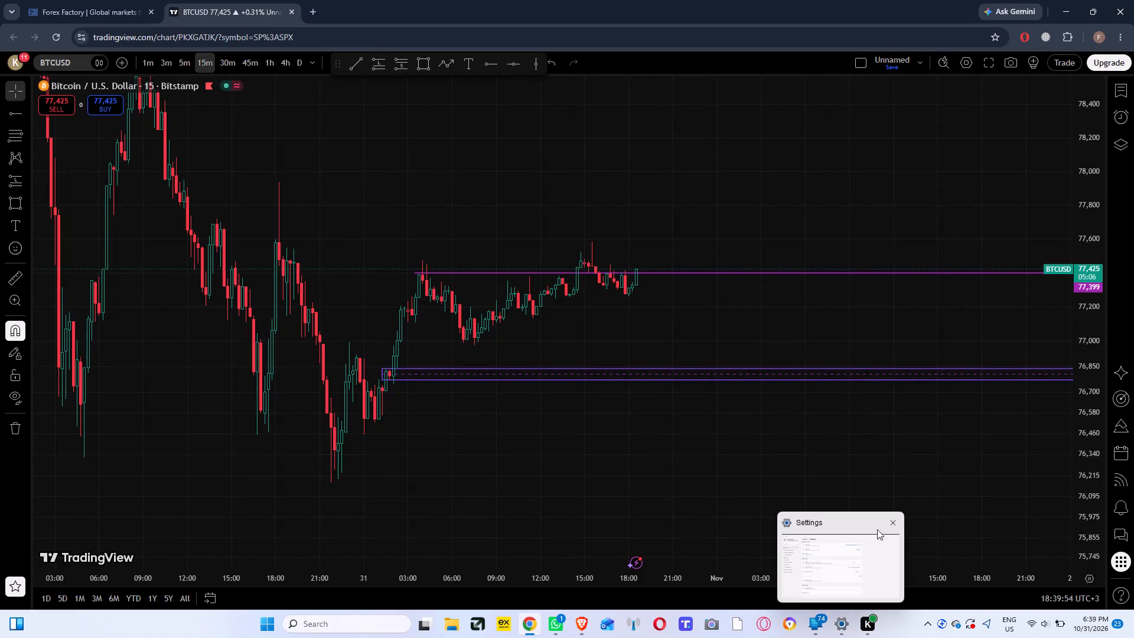
# Close the open Windows Settings window.
pyautogui.click(889, 525)
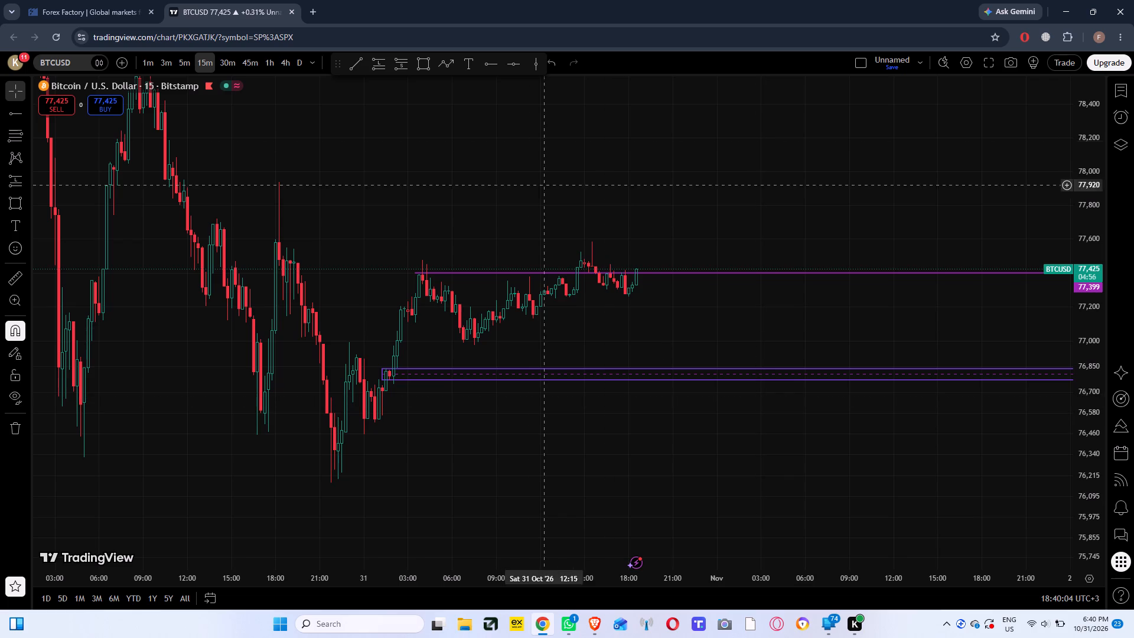
# Draw a horizontal ray at 77,800 starting from the 30 October 11:30 candle.
pyautogui.click(484, 68)
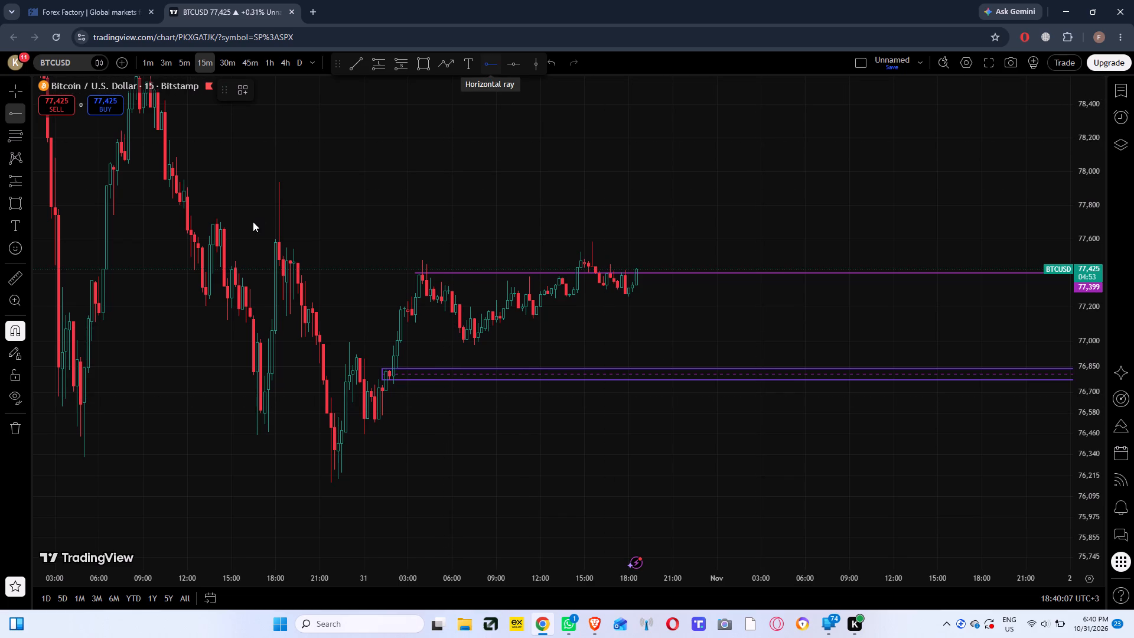
pyautogui.click(181, 207)
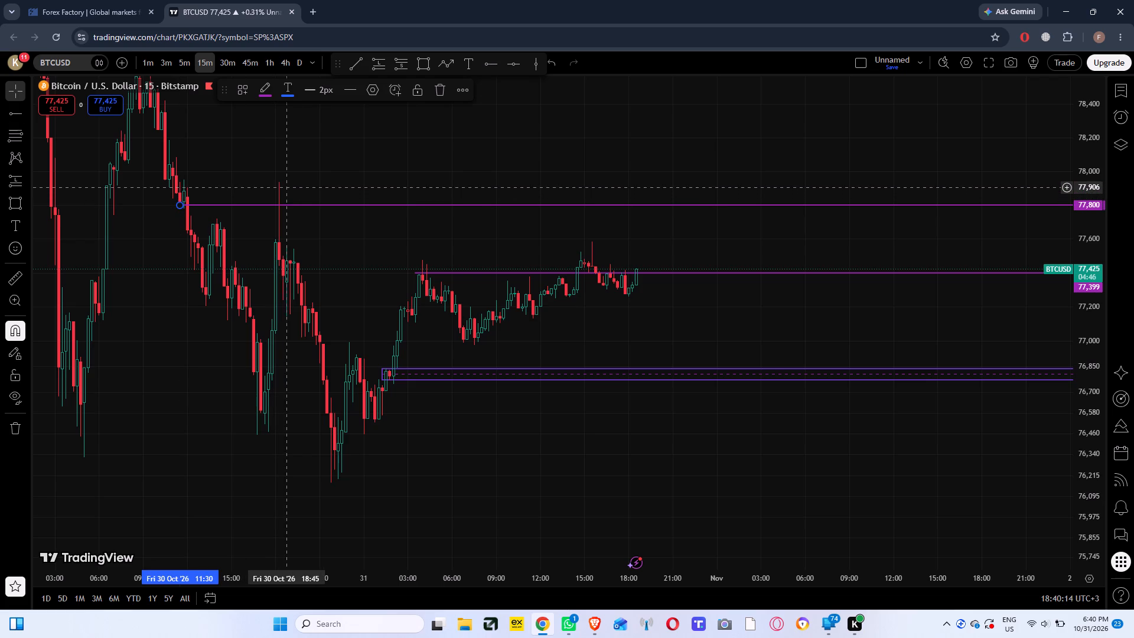
pyautogui.click(369, 184)
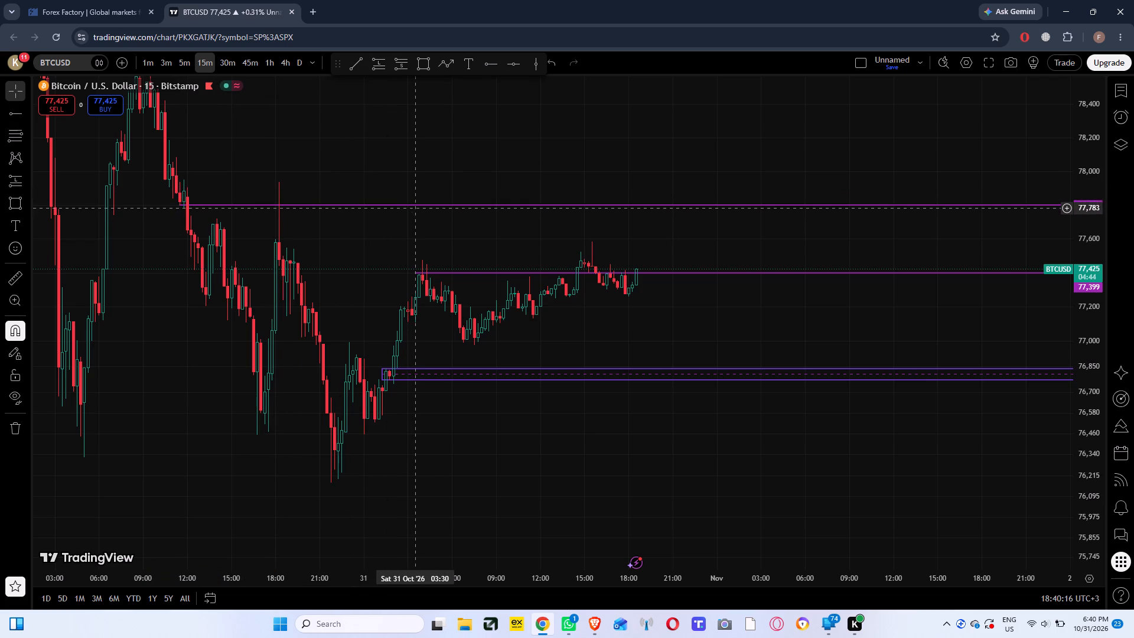
# Move the lower horizontal ray up to 77,469 so that it starts at 18:45 on 30 October.
pyautogui.click(549, 272)
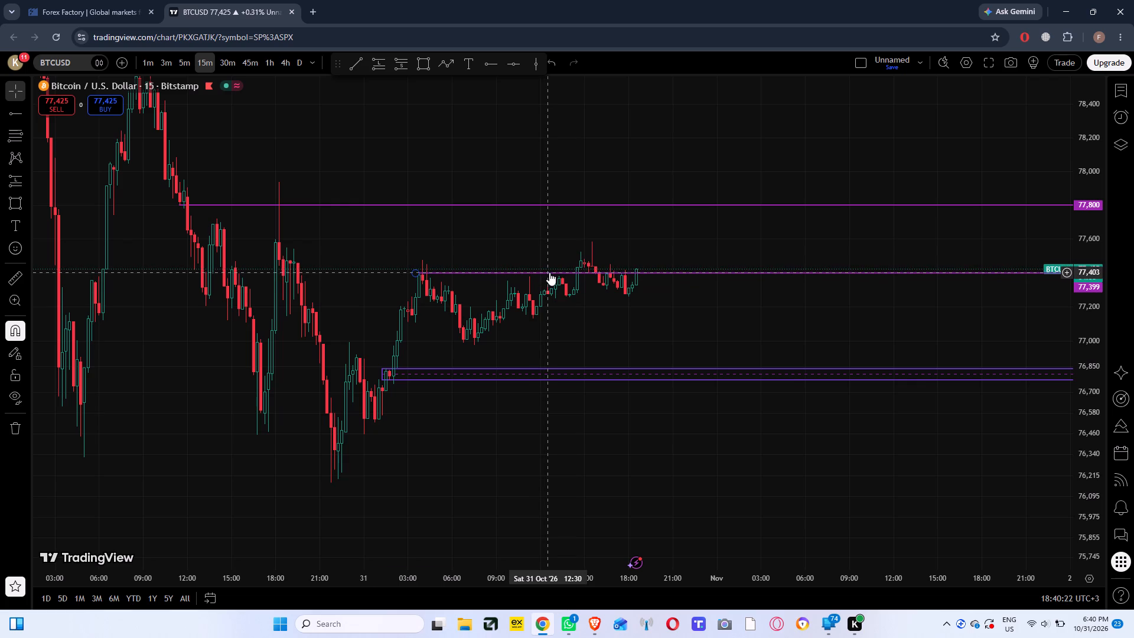
pyautogui.moveTo(549, 272); pyautogui.dragTo(420, 253)
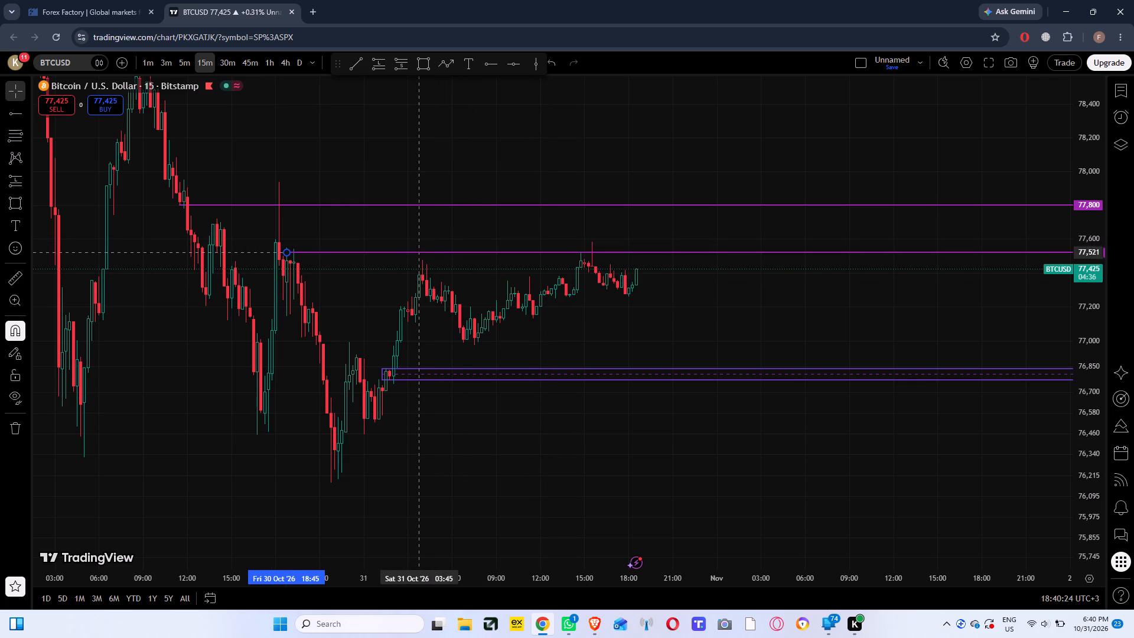
pyautogui.moveTo(420, 253); pyautogui.dragTo(420, 258)
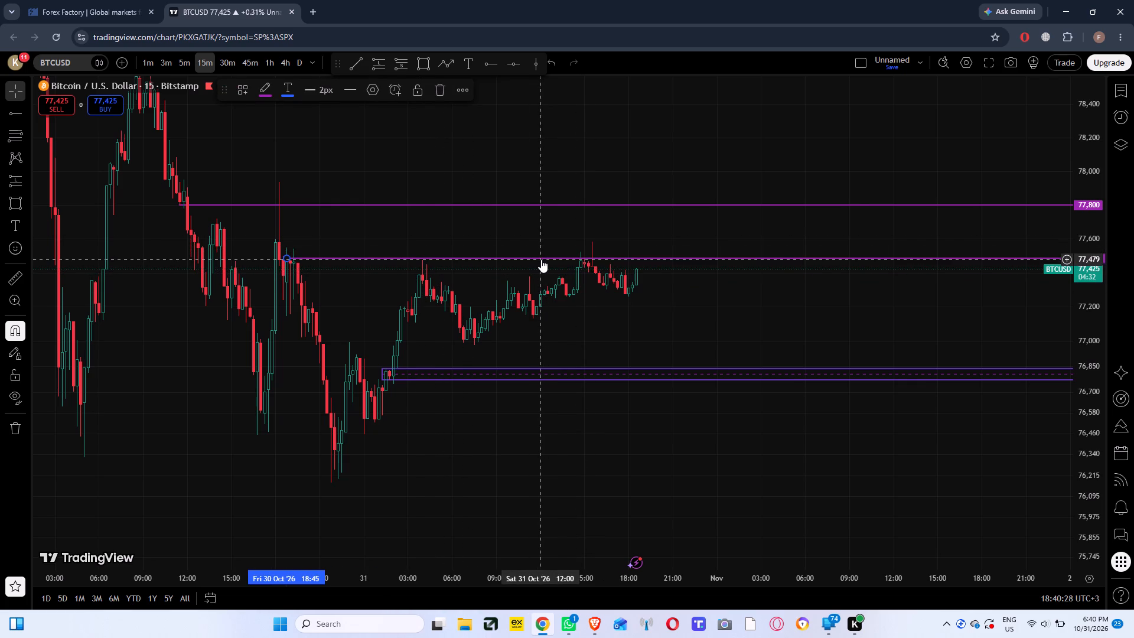
pyautogui.click(542, 259)
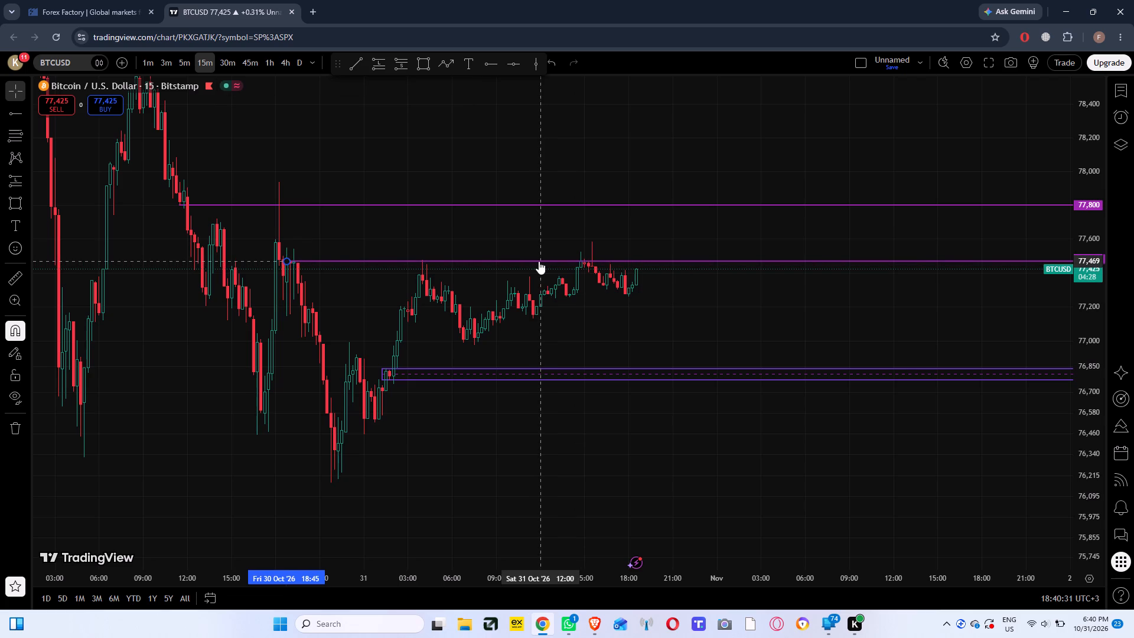
pyautogui.click(676, 248)
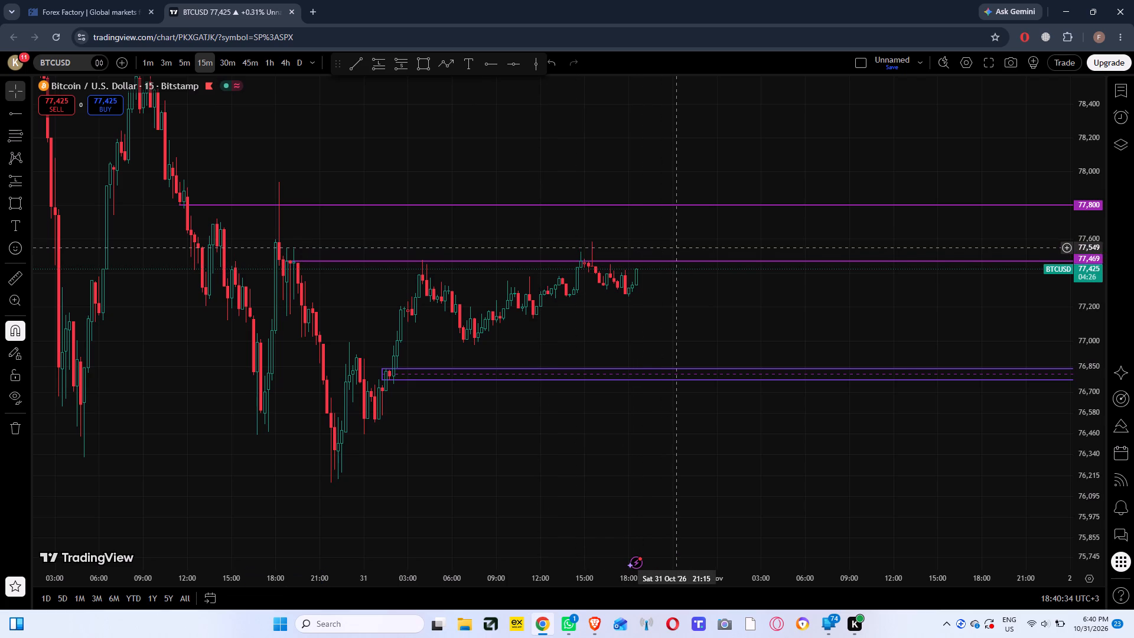
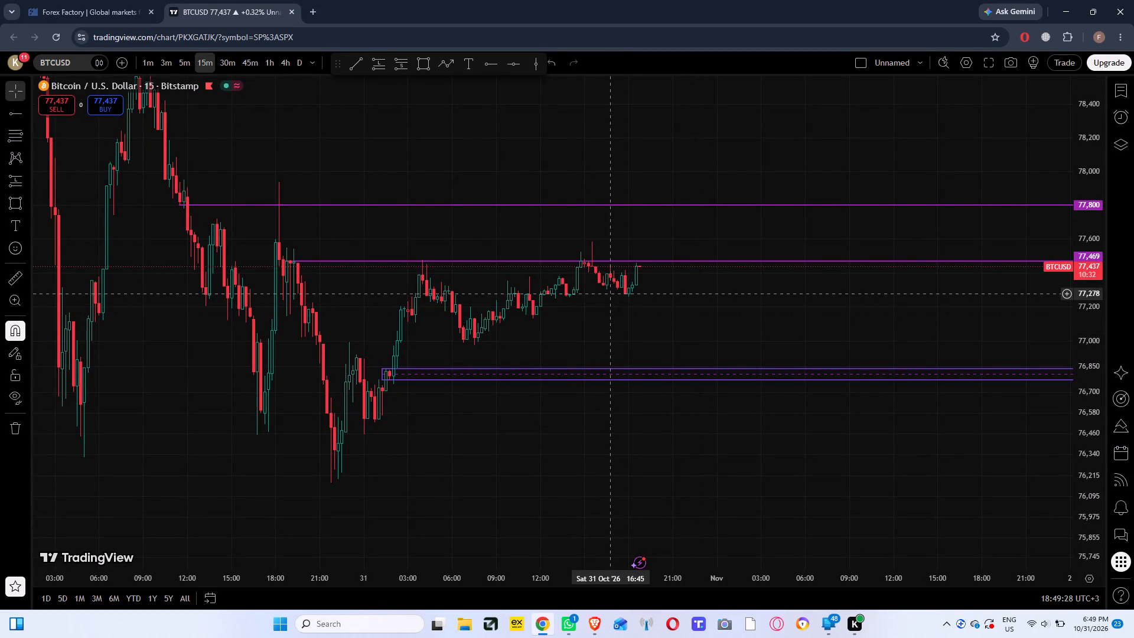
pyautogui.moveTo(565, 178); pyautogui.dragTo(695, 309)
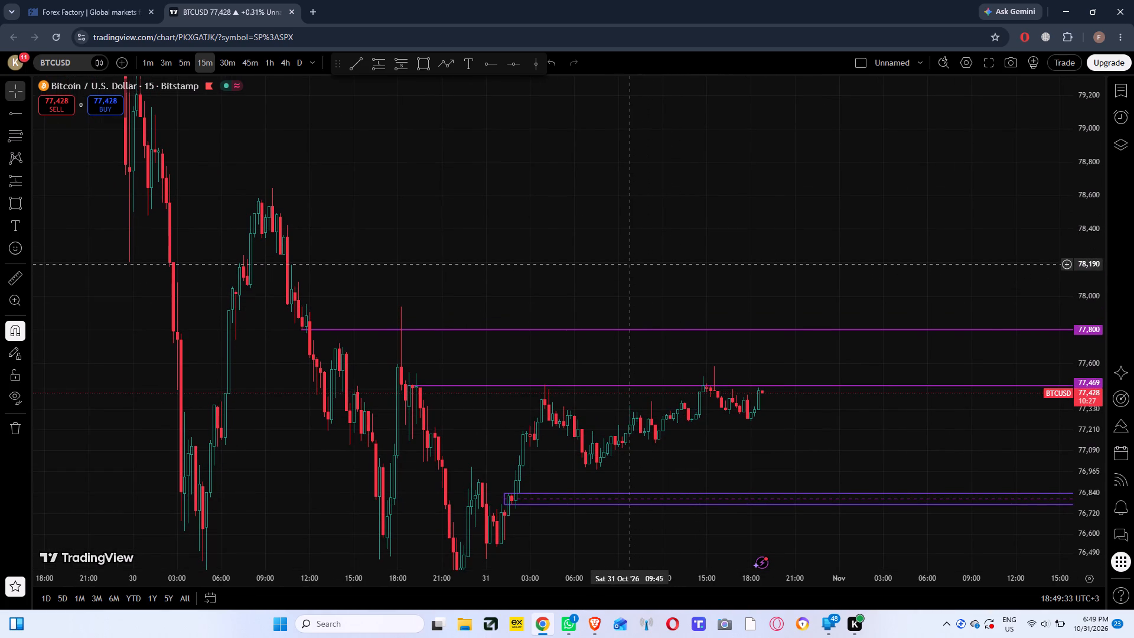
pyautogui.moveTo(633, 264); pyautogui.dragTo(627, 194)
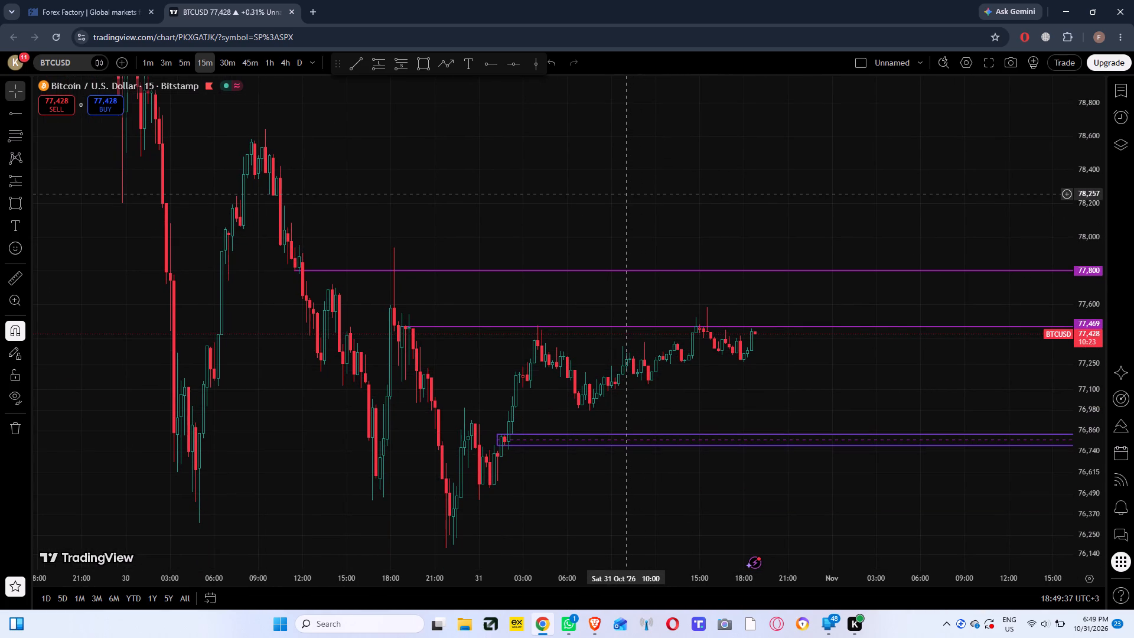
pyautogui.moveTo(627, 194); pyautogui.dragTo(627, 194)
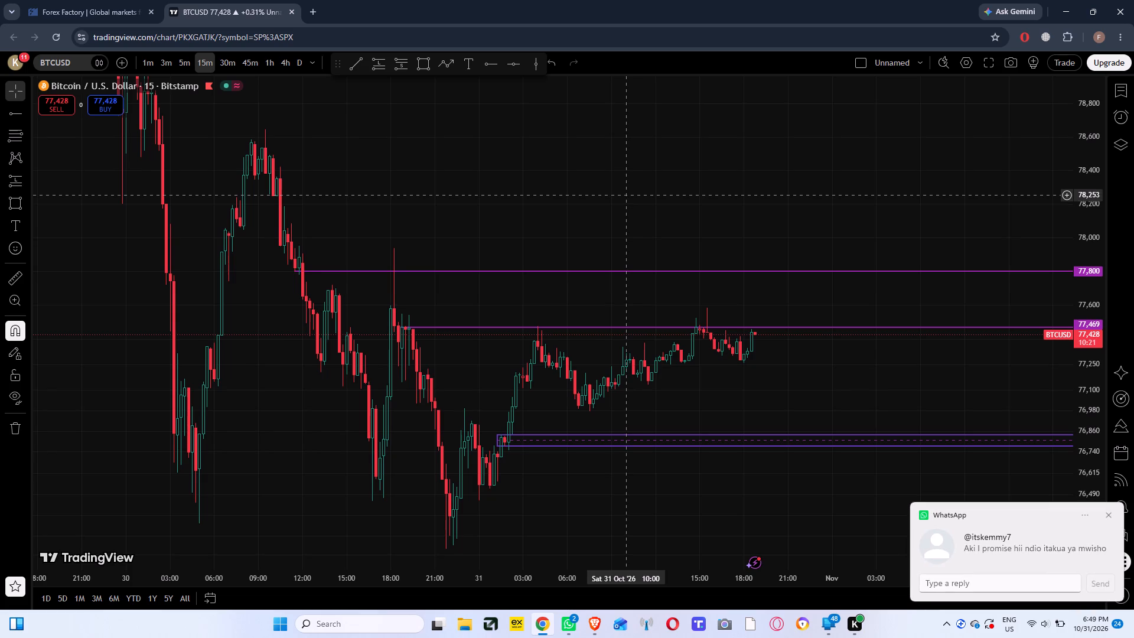
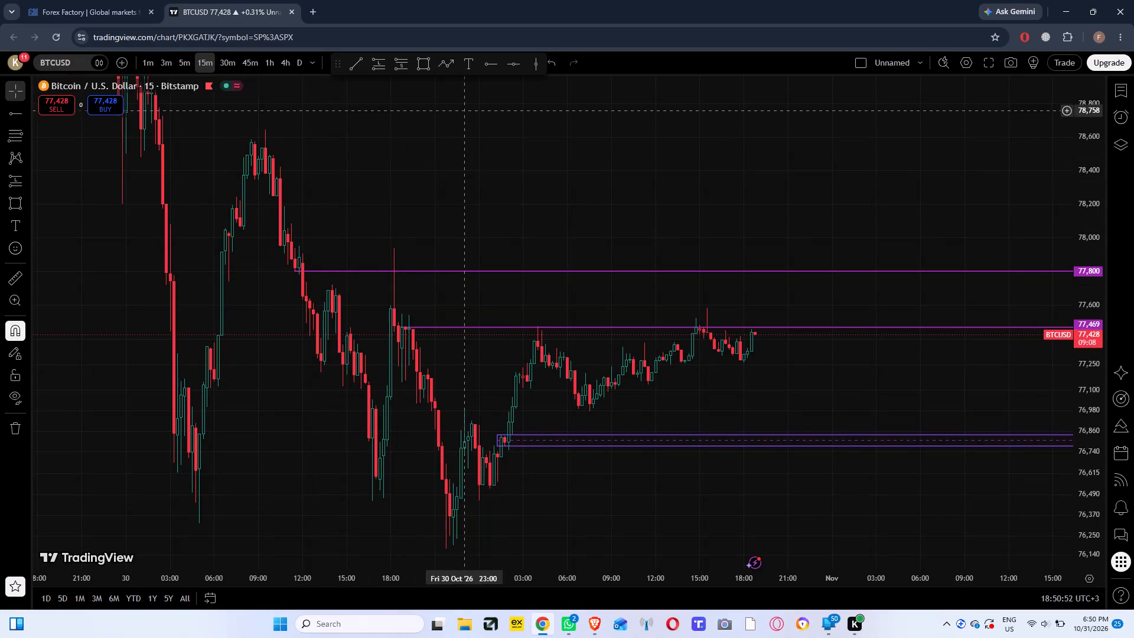
# Place a short position on the BTCUSD chart with its entry at 77,394, starting at 15:45 on 31 October.
pyautogui.click(382, 70)
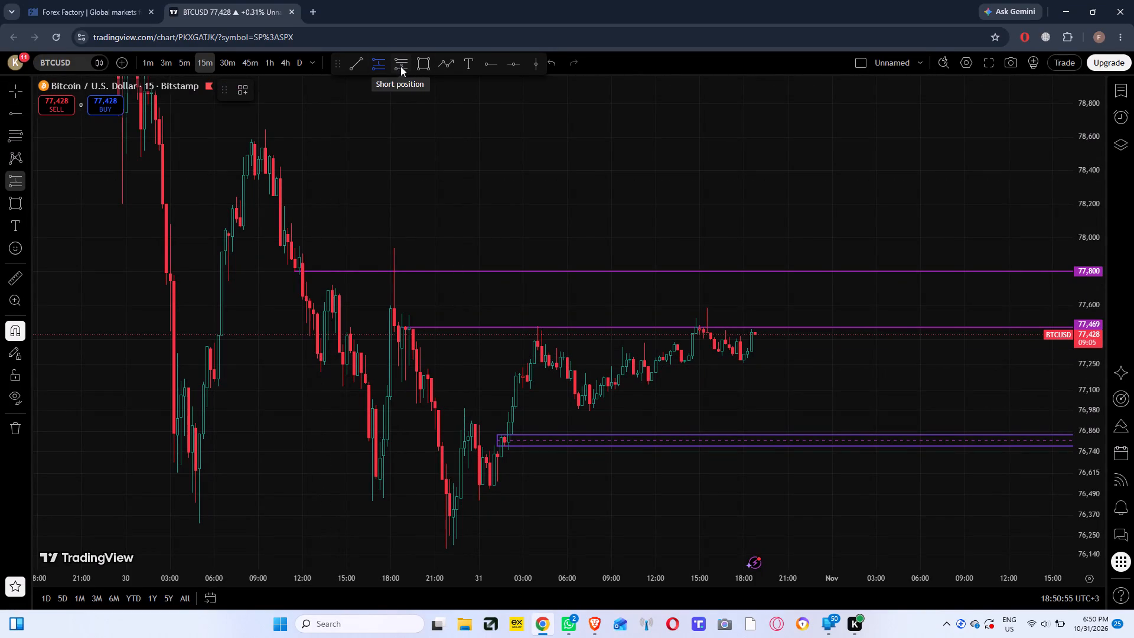
pyautogui.click(400, 67)
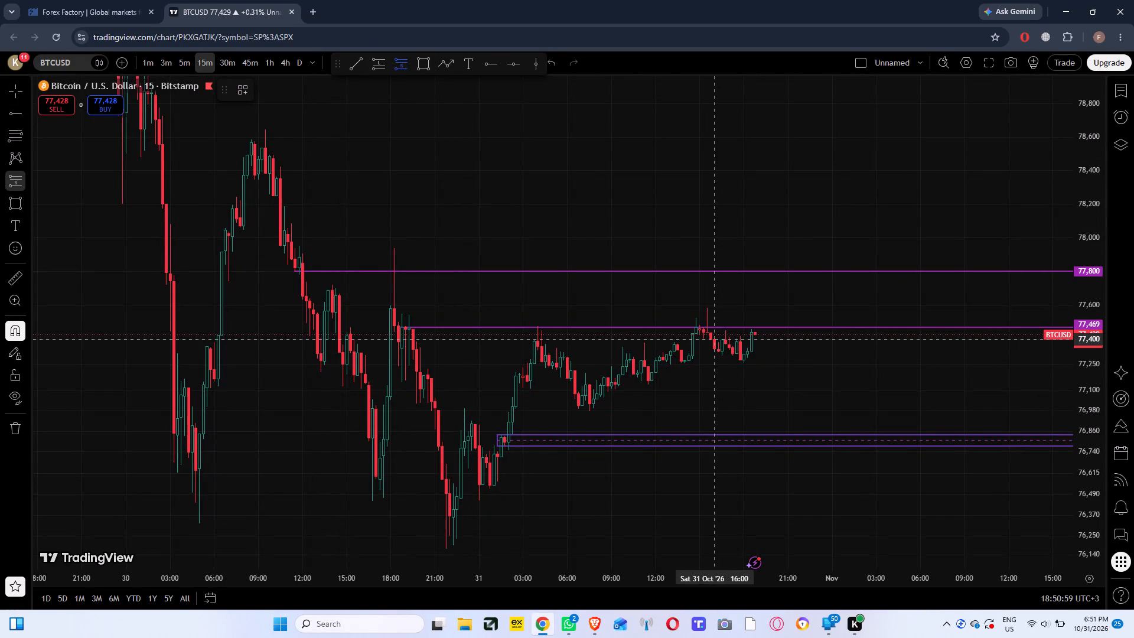
pyautogui.click(712, 341)
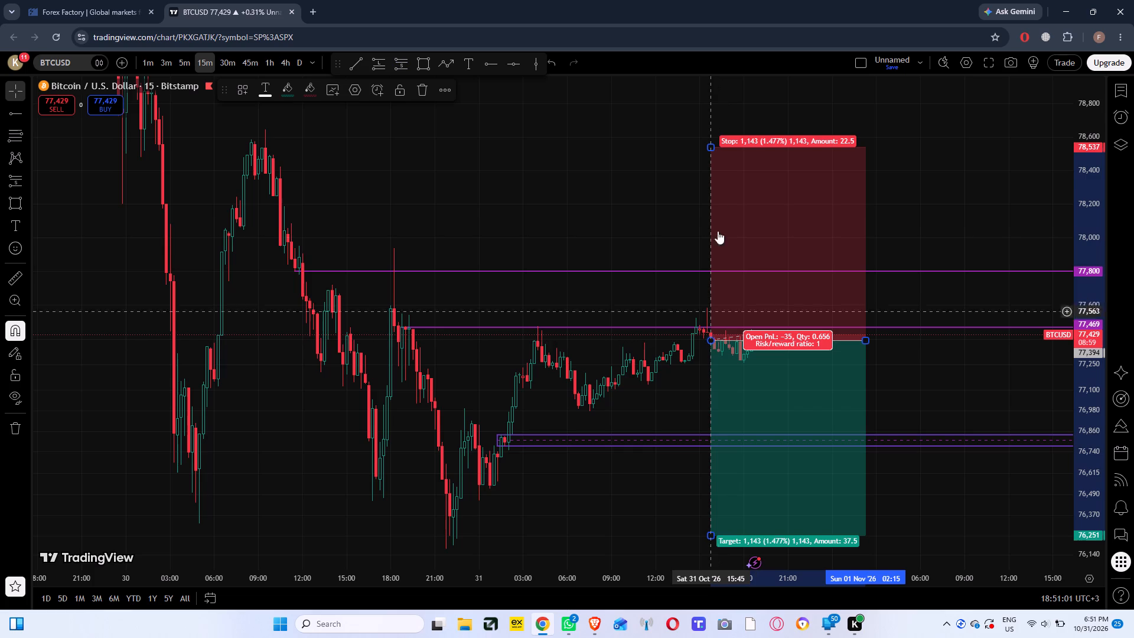
# Set the short position's stop to 77,727 and its target to 76,845 at the upper edge of the purple zone.
pyautogui.moveTo(710, 150); pyautogui.dragTo(728, 281)
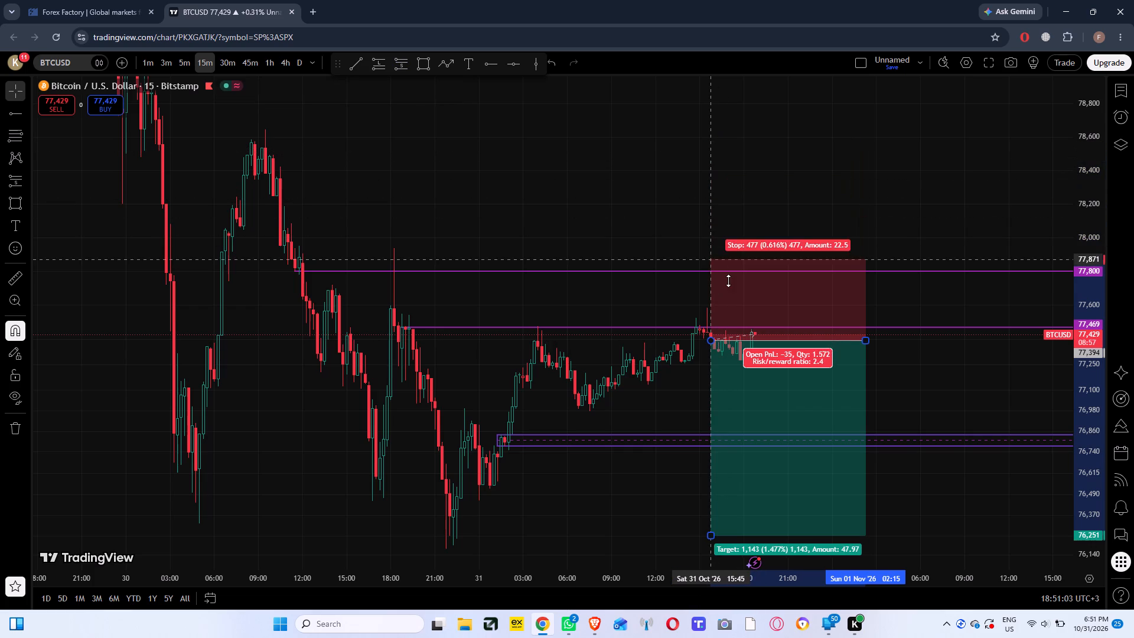
pyautogui.moveTo(728, 281); pyautogui.dragTo(916, 159)
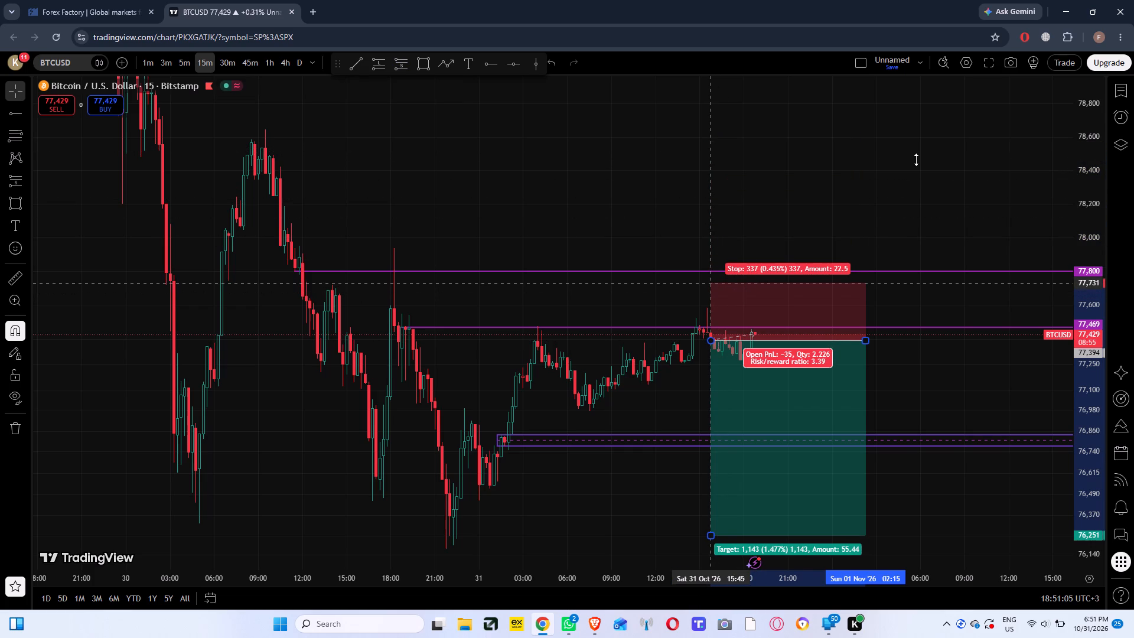
pyautogui.moveTo(916, 159); pyautogui.dragTo(758, 284)
pyautogui.click(924, 159)
pyautogui.moveTo(924, 159); pyautogui.dragTo(872, 51)
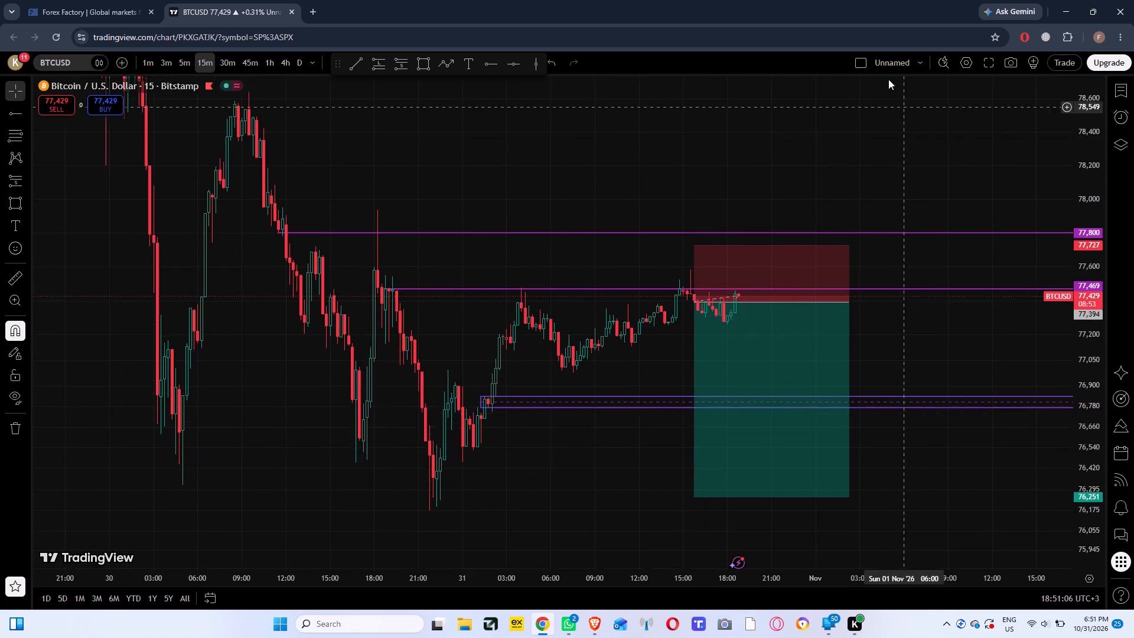
pyautogui.moveTo(664, 443); pyautogui.dragTo(666, 340)
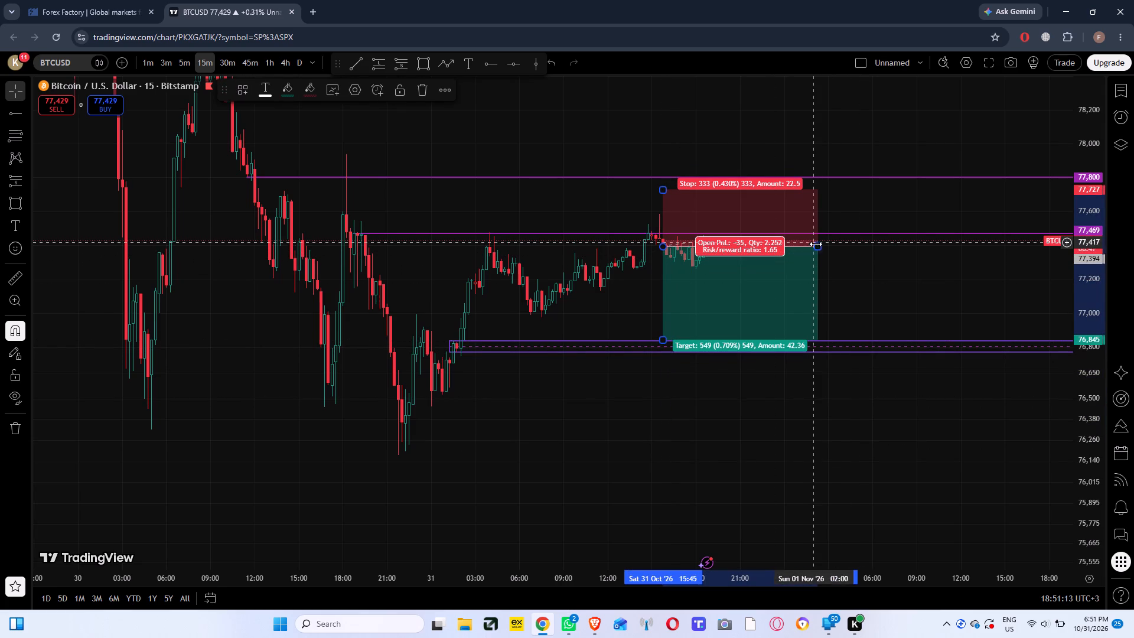
# Shorten the short position so that it ends at about 22:00 on 31 October.
pyautogui.moveTo(816, 246); pyautogui.dragTo(755, 245)
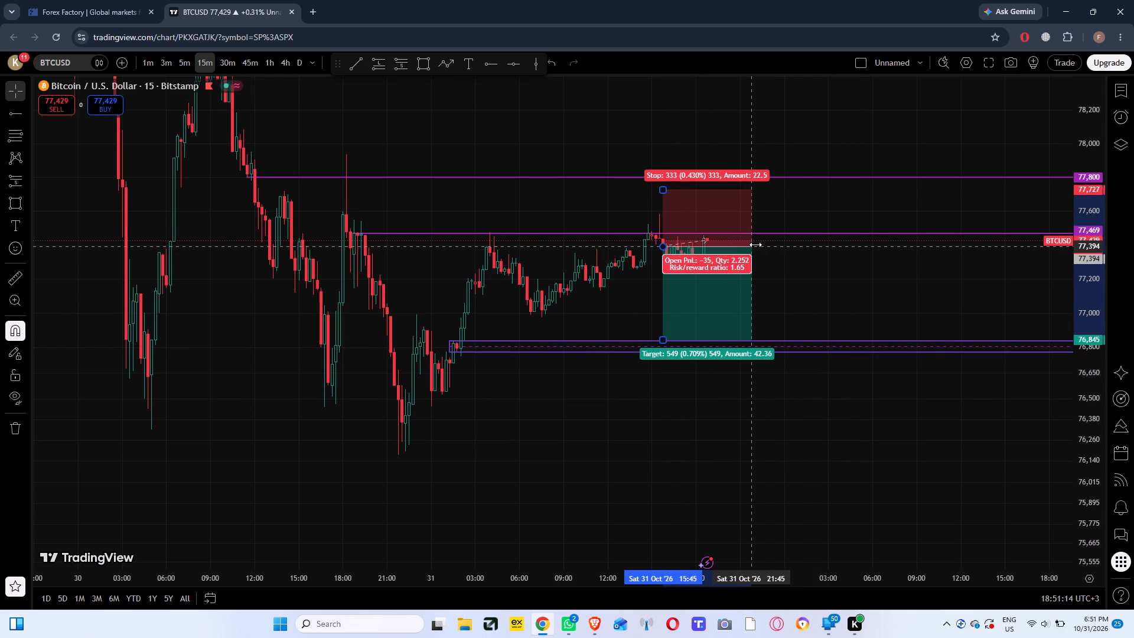
pyautogui.click(802, 301)
pyautogui.moveTo(802, 301); pyautogui.dragTo(836, 379)
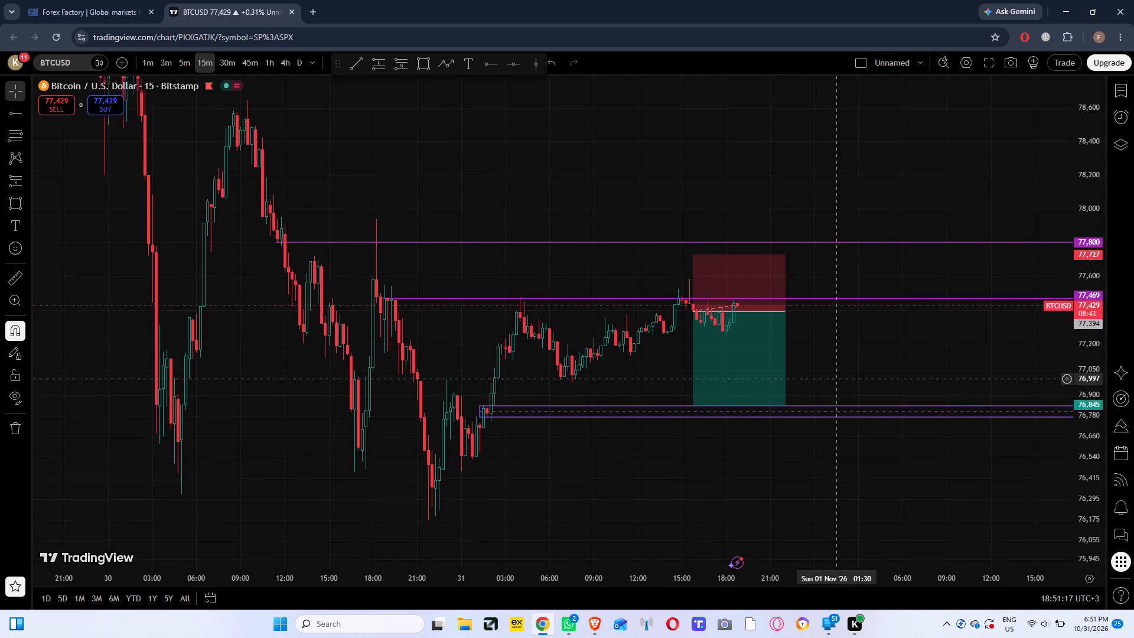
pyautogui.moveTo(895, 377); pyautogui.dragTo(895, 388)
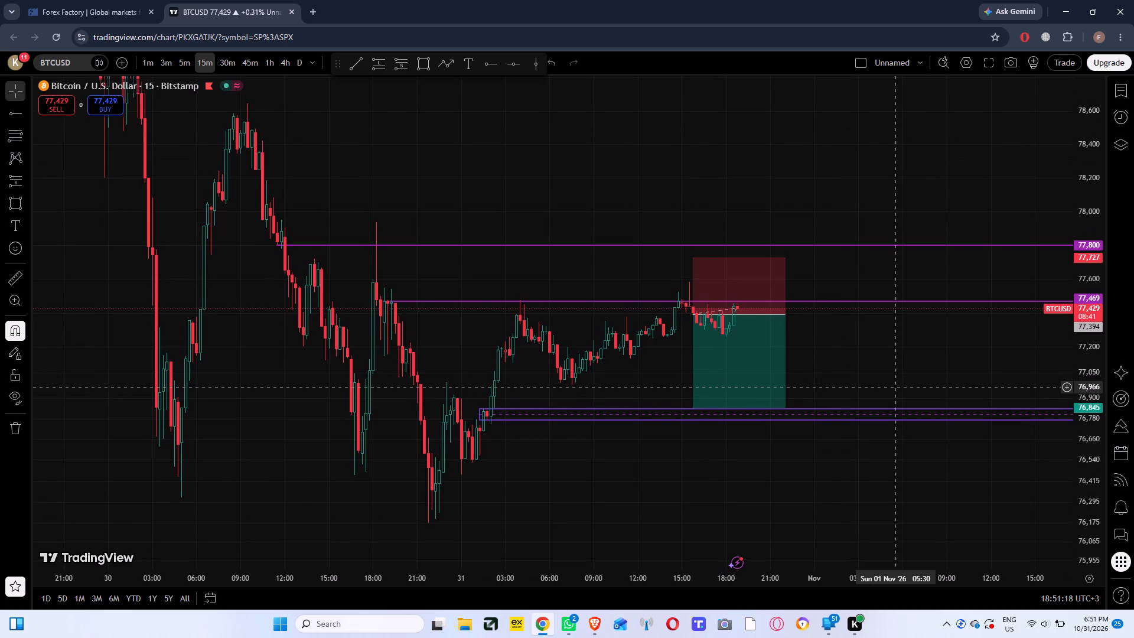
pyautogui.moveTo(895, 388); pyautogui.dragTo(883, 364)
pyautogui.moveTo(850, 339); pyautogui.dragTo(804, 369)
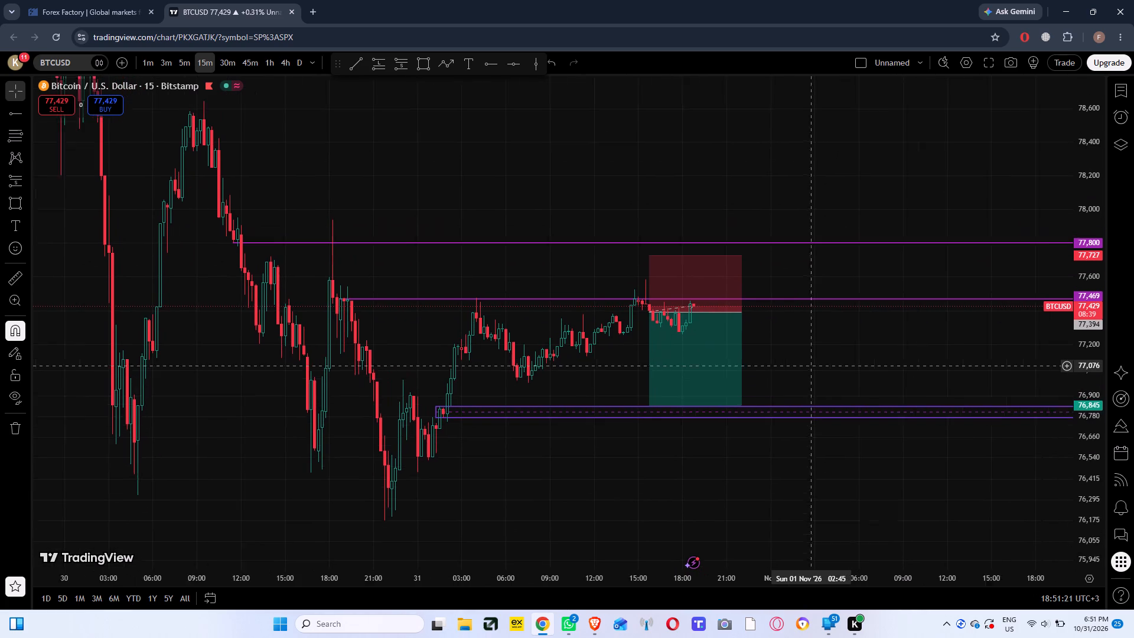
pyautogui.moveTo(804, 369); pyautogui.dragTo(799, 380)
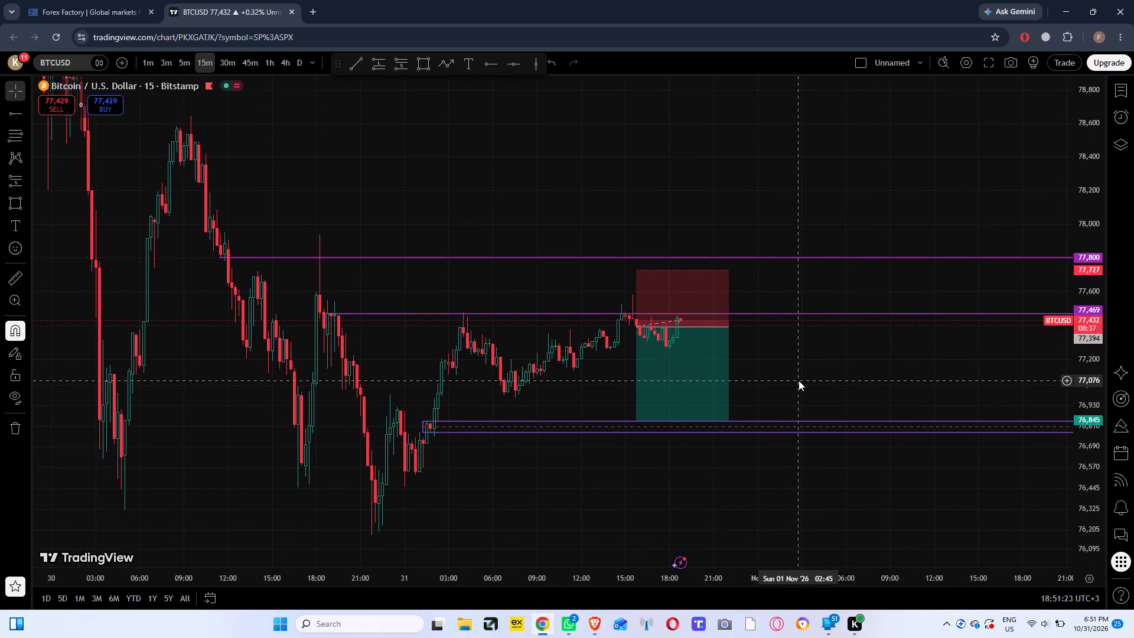
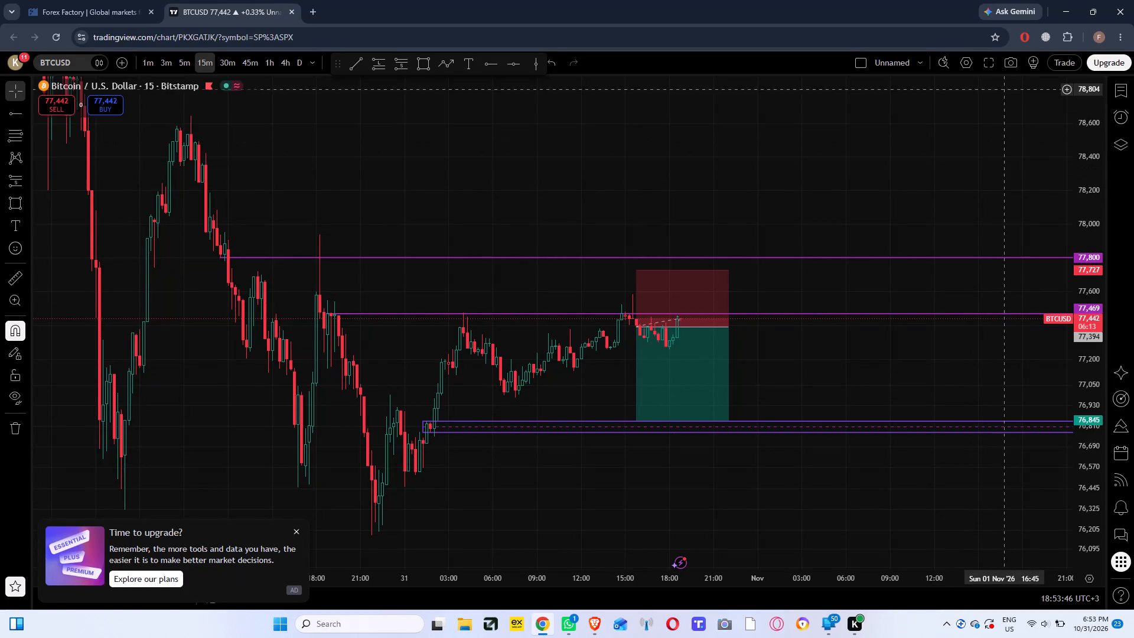
# Copy a snapshot image of the BTCUSD chart with the short position to the clipboard.
pyautogui.click(1012, 61)
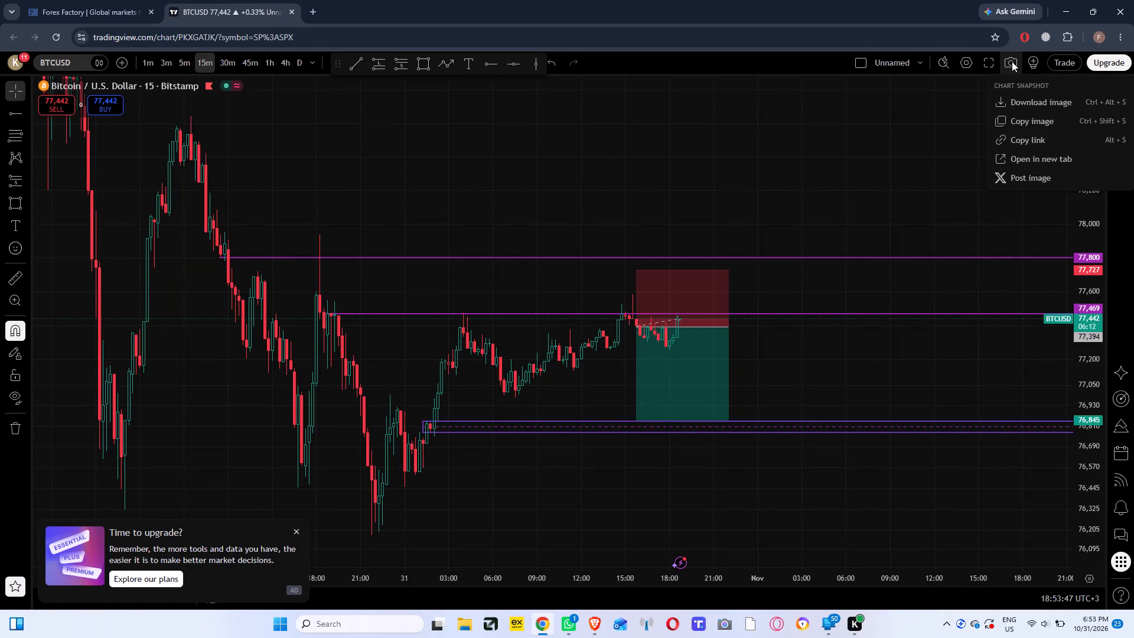
pyautogui.click(1023, 125)
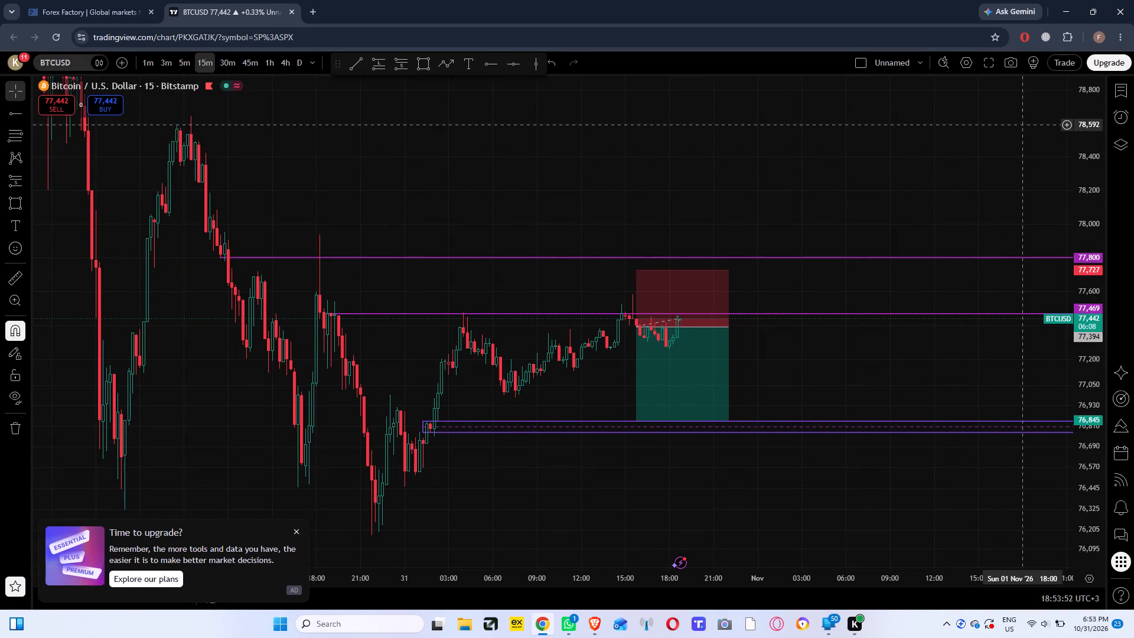
# Dismiss the upgrade promotion covering the lower part of the chart.
pyautogui.click(295, 532)
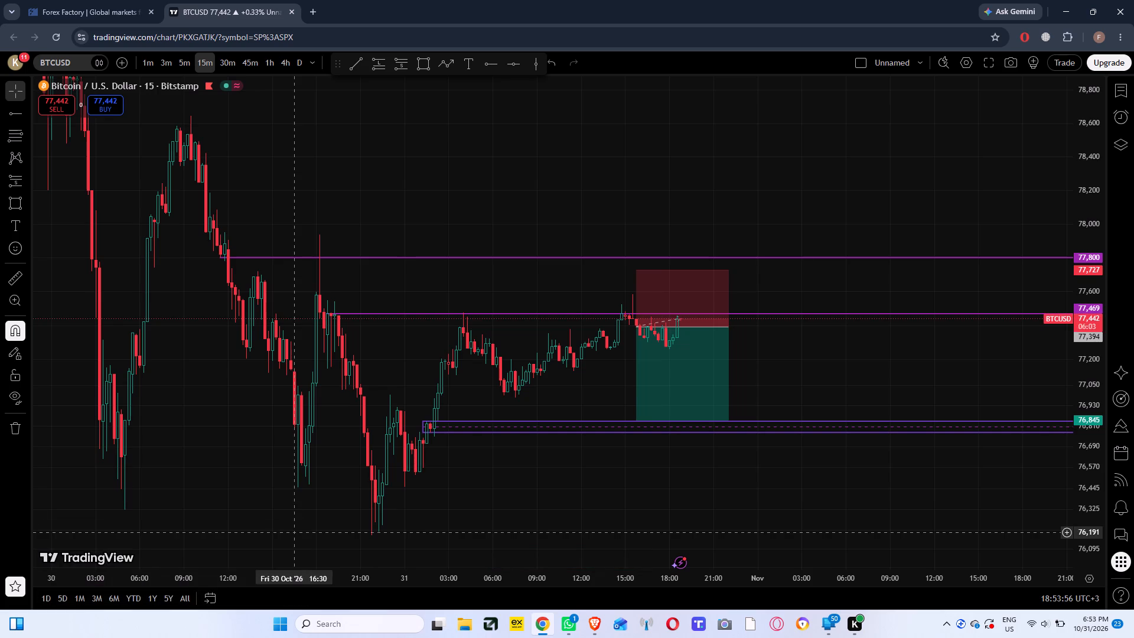
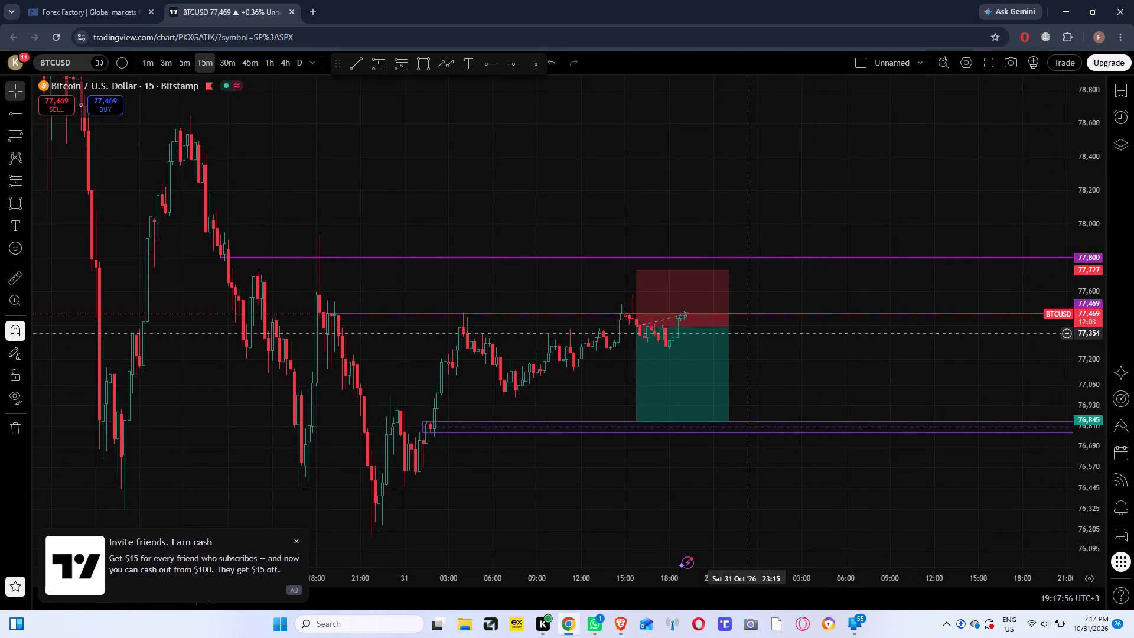
# Extend the short position's end time forward to about 01:30 on 1 November, keeping its entry, stop and target levels.
pyautogui.moveTo(731, 327); pyautogui.dragTo(771, 324)
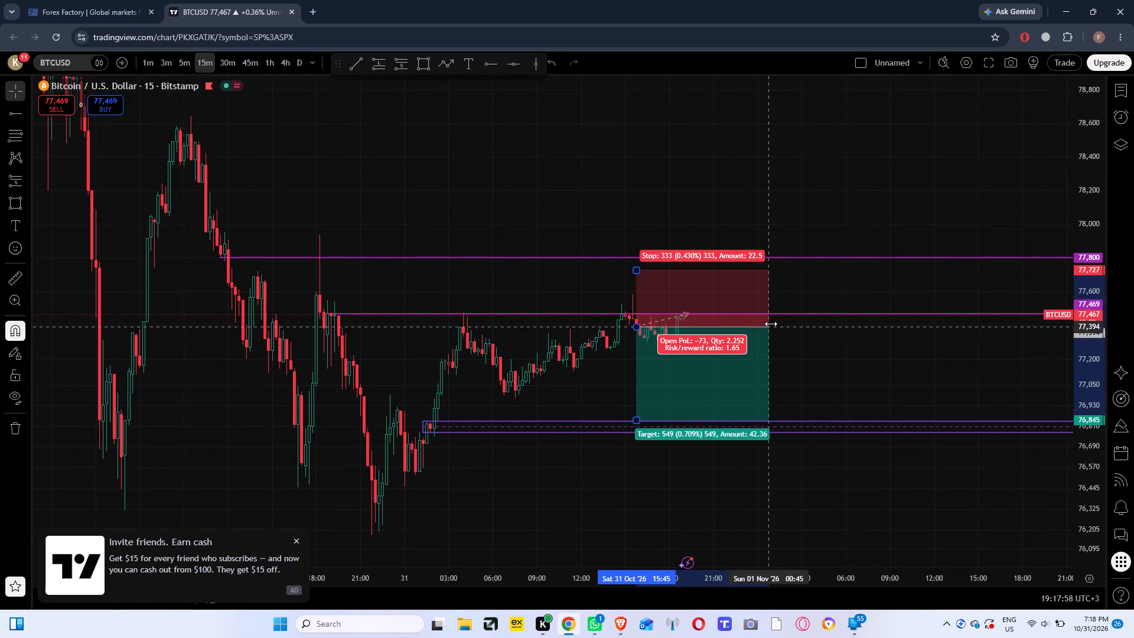
pyautogui.moveTo(771, 324); pyautogui.dragTo(780, 324)
pyautogui.click(868, 386)
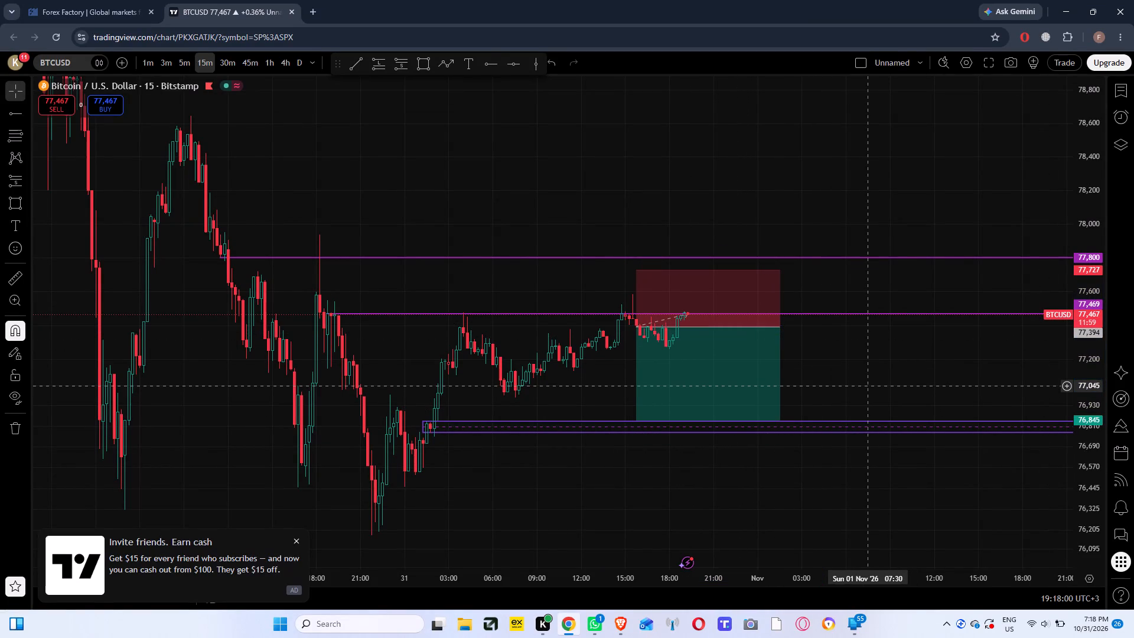
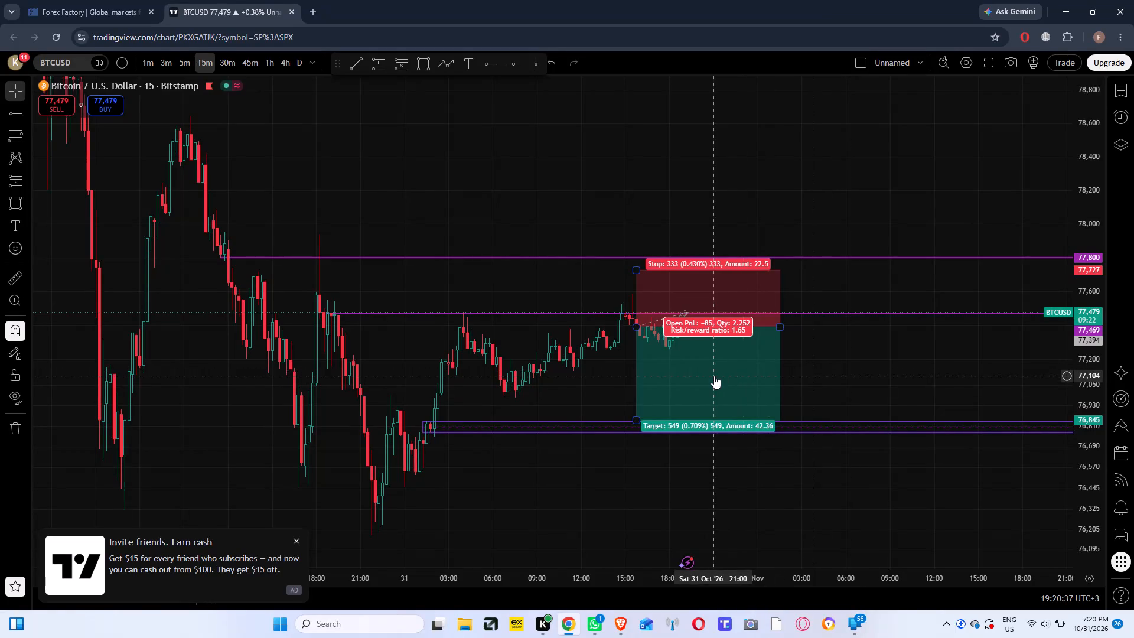
# Move the whole short position to start about 14:45 on 31 October, with entry about 77,436, stop 77,769 and target 76,887.
pyautogui.moveTo(714, 376); pyautogui.dragTo(760, 366)
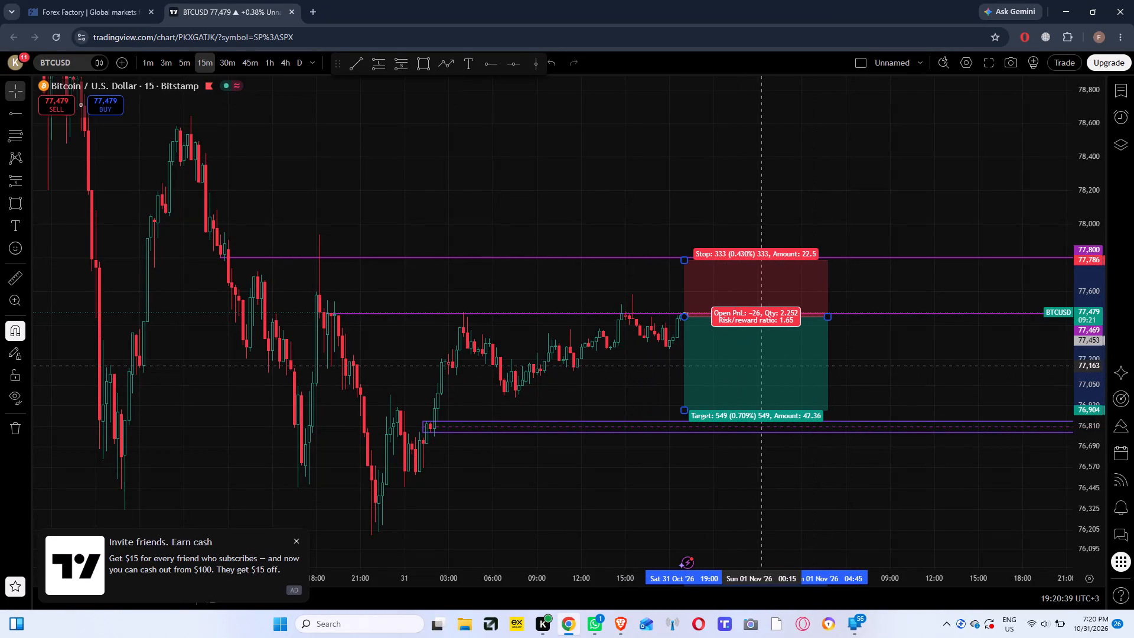
pyautogui.moveTo(760, 366); pyautogui.dragTo(708, 367)
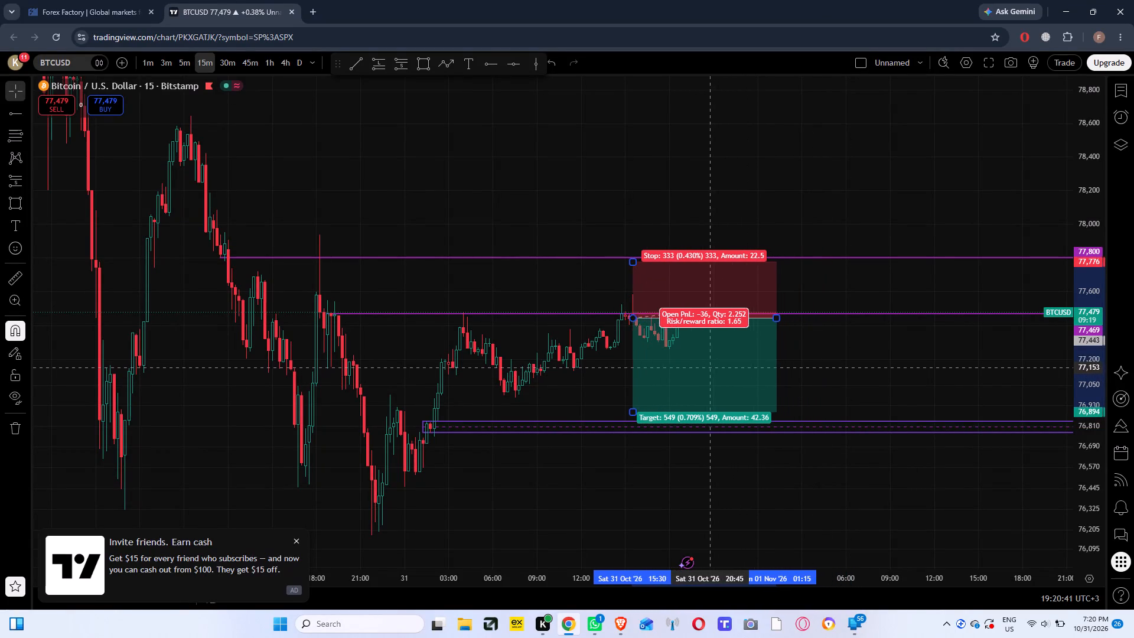
pyautogui.moveTo(708, 367); pyautogui.dragTo(700, 369)
pyautogui.click(826, 357)
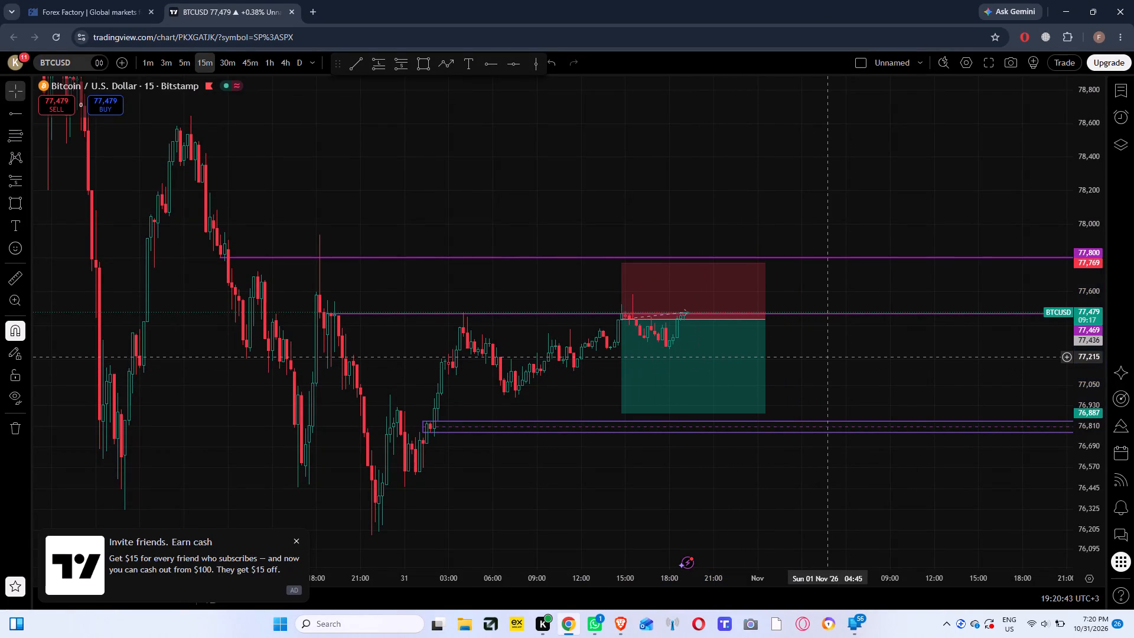
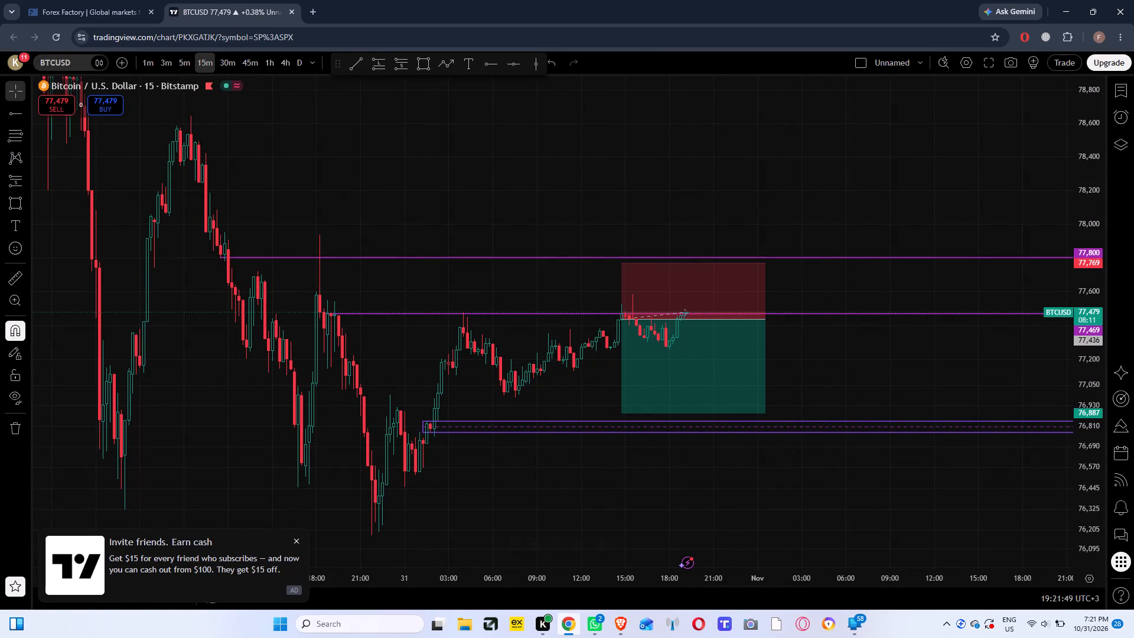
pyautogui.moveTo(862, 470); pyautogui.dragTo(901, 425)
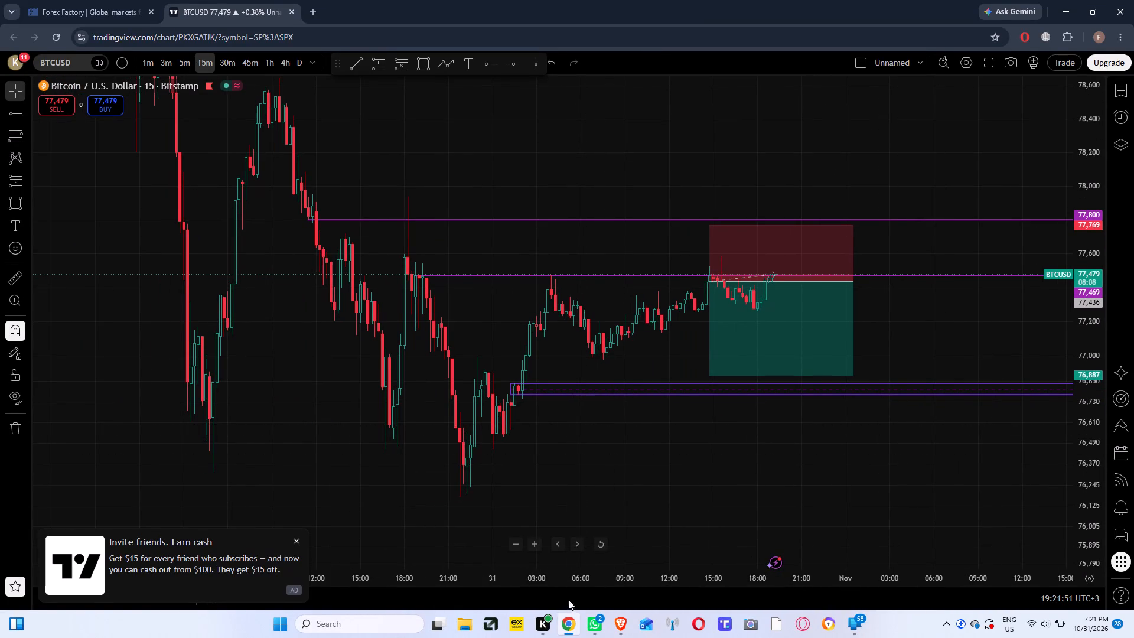
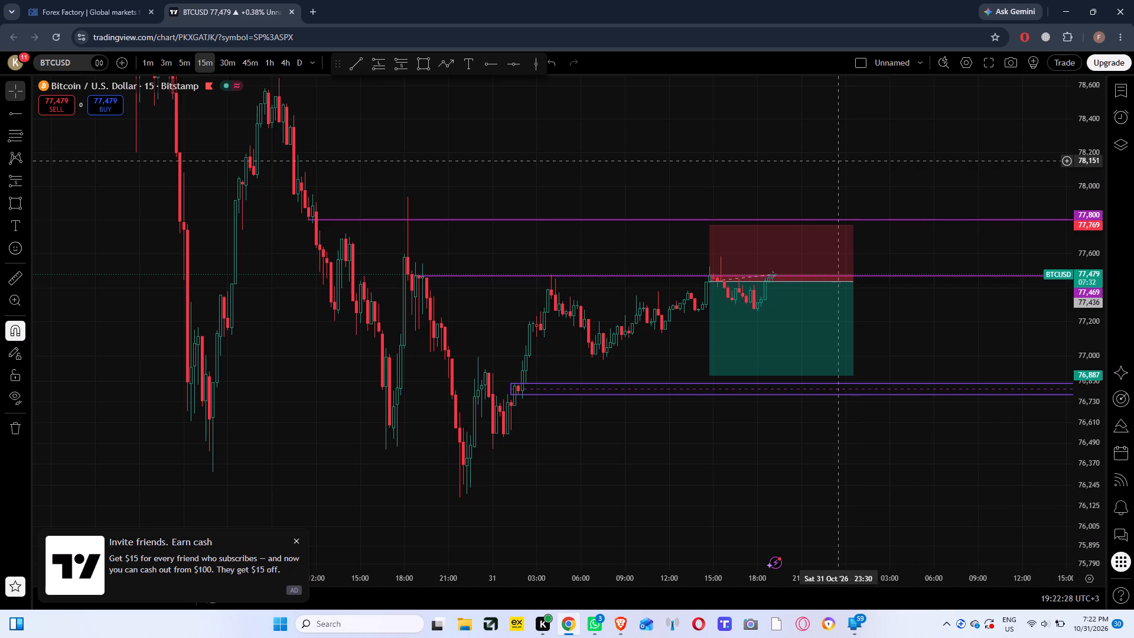
# Dismiss the invite-friends referral promotion covering the lower part of the chart.
pyautogui.click(294, 541)
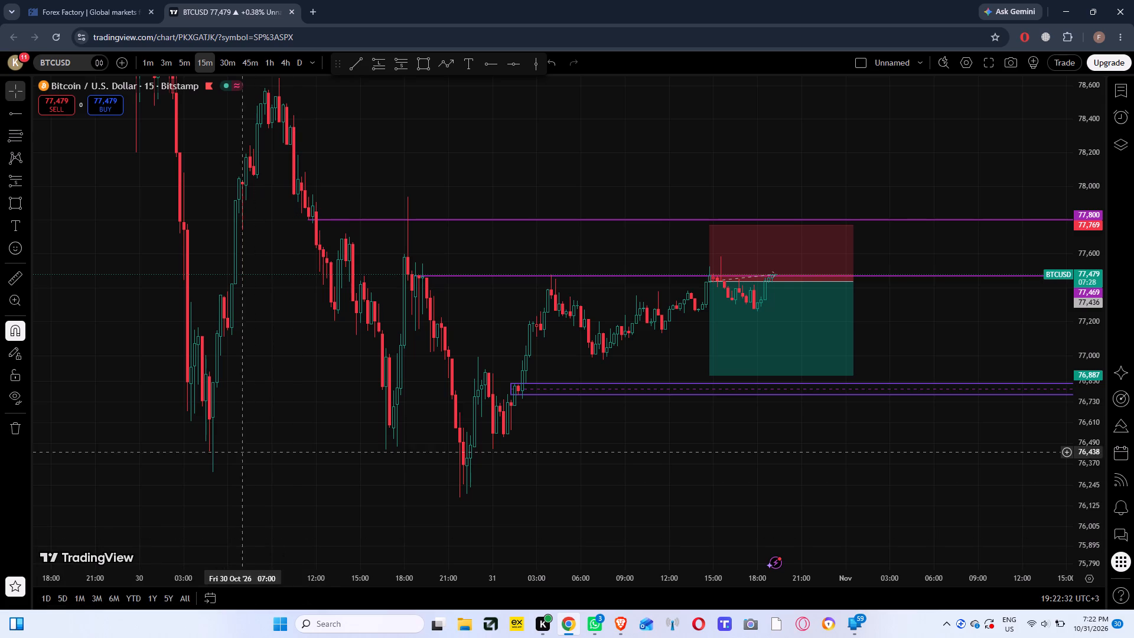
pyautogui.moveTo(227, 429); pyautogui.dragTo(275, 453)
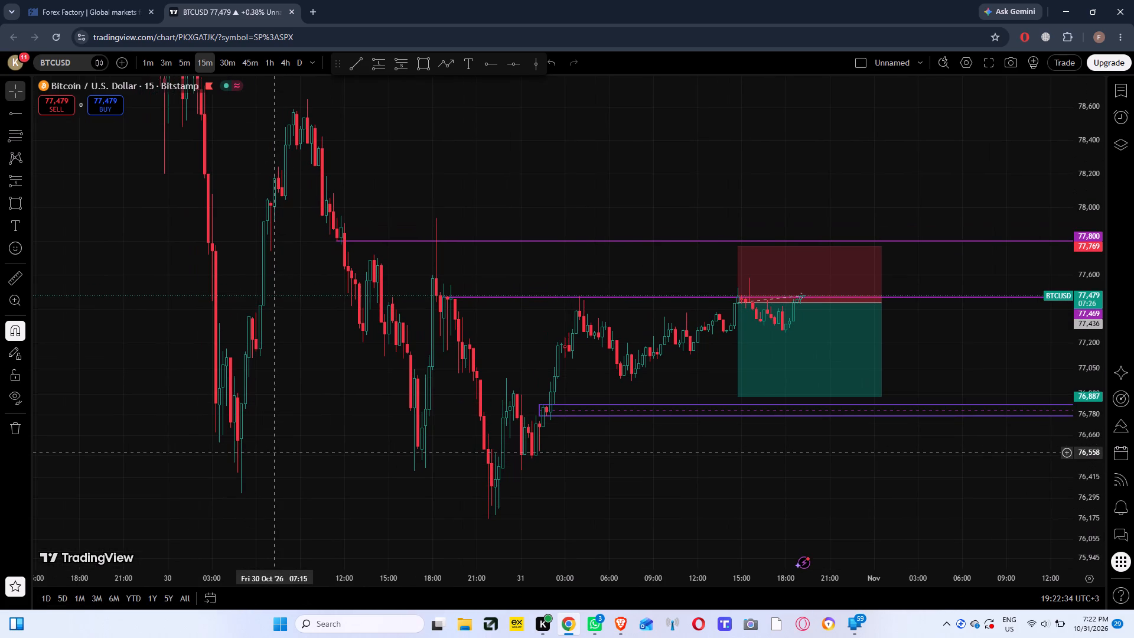